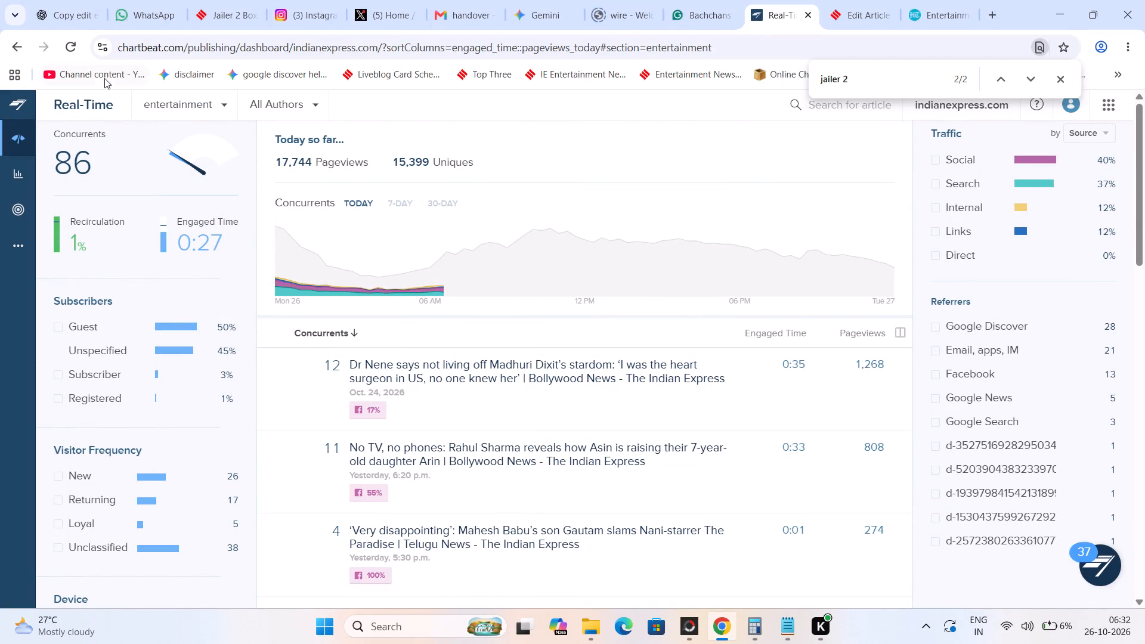
Refresh the real-time entertainment dashboard and examine the list of articles ranked by concurrents.
click(75, 47)
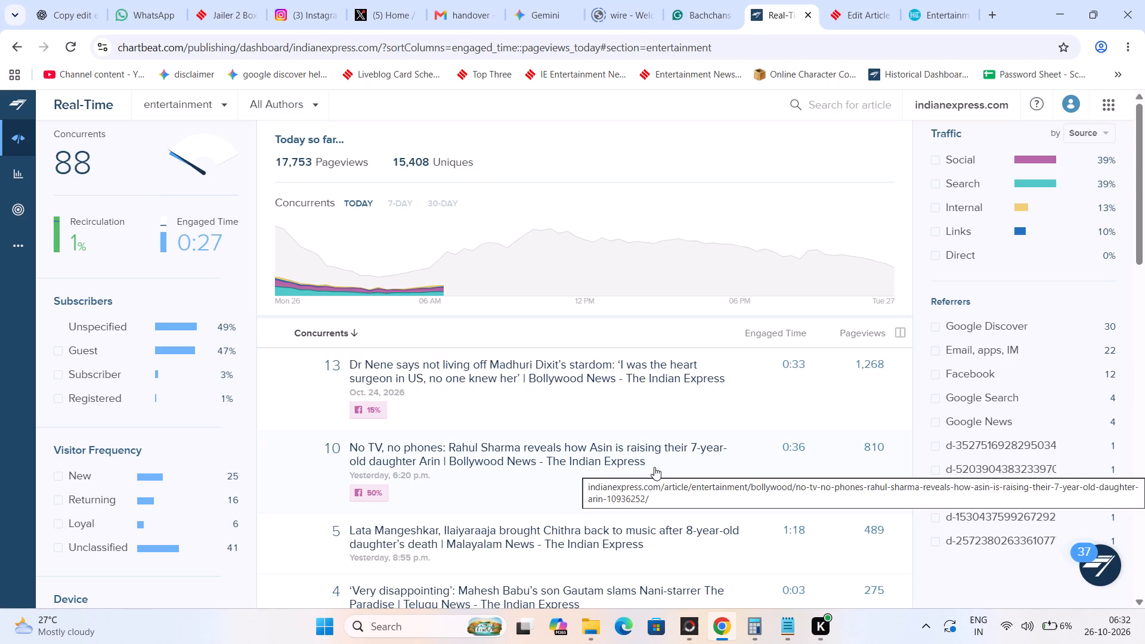
scroll(654, 467, down, 2)
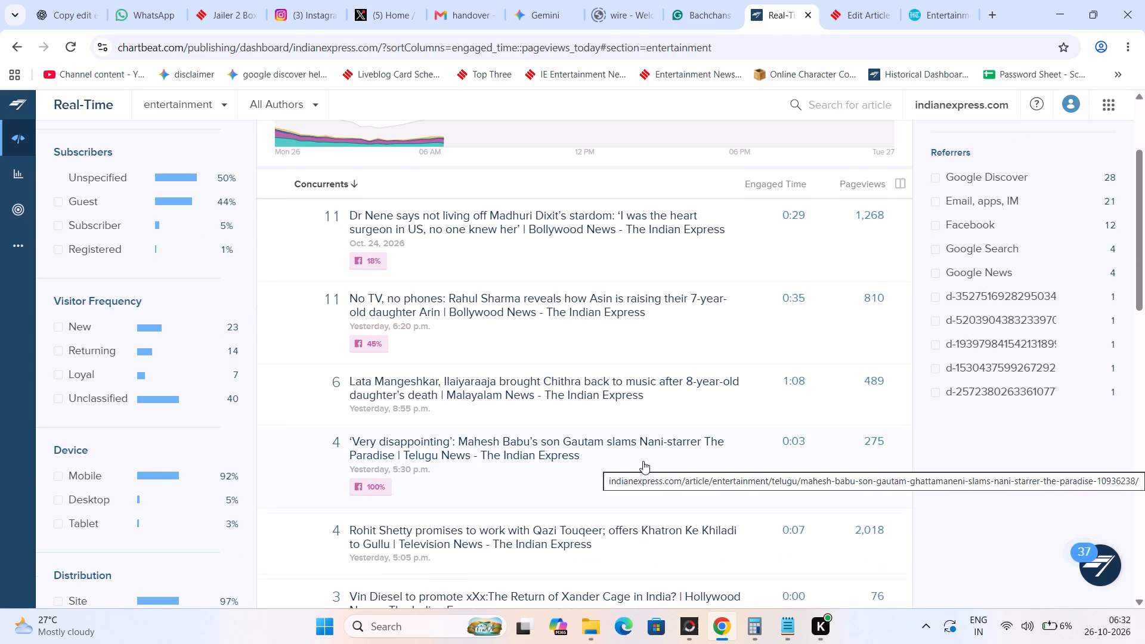
scroll(643, 461, down, 3)
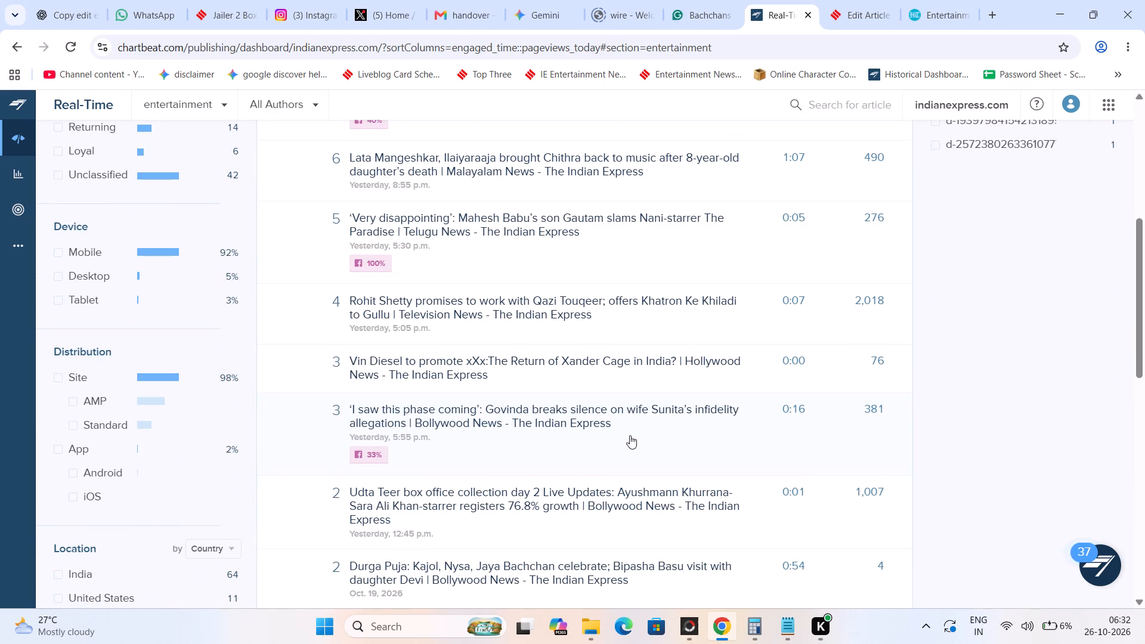
scroll(630, 435, down, 3)
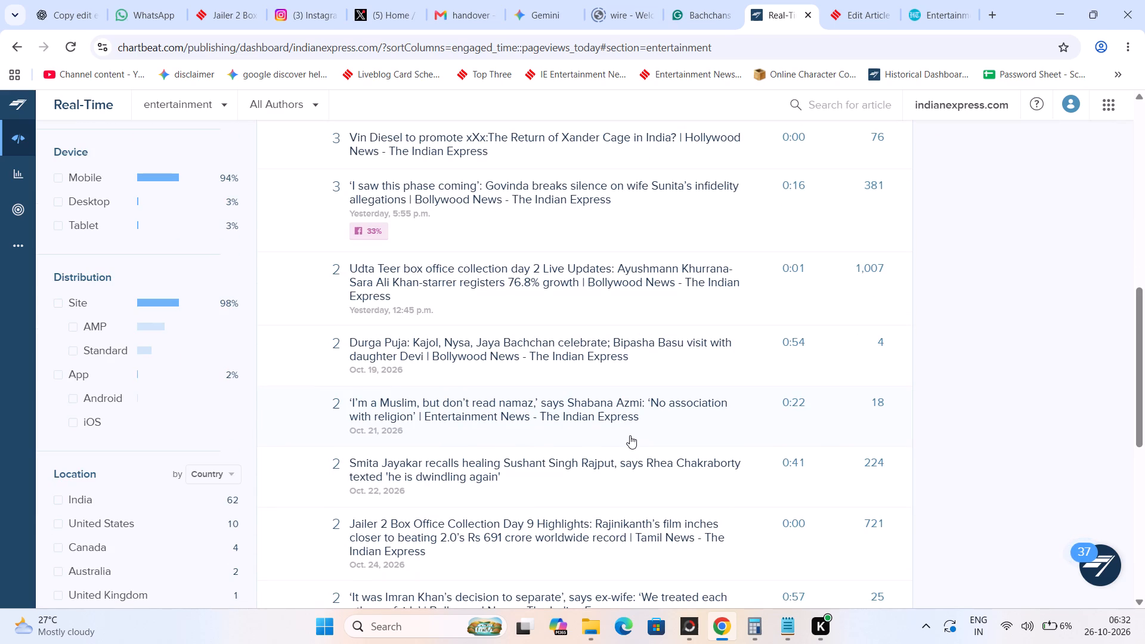
scroll(630, 435, down, 3)
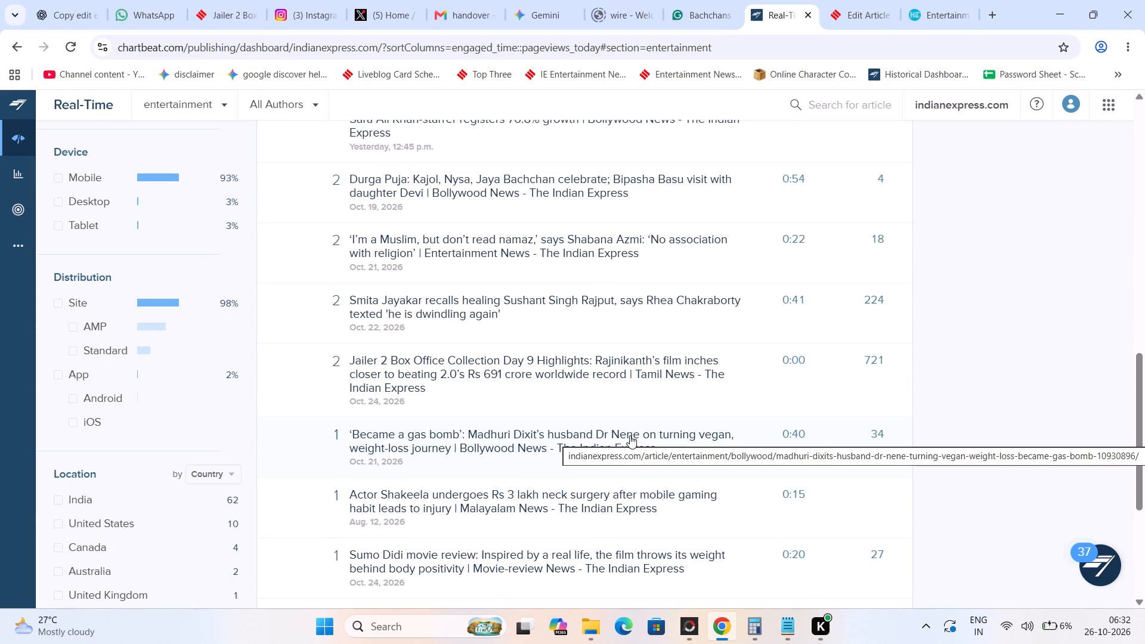
scroll(630, 435, down, 2)
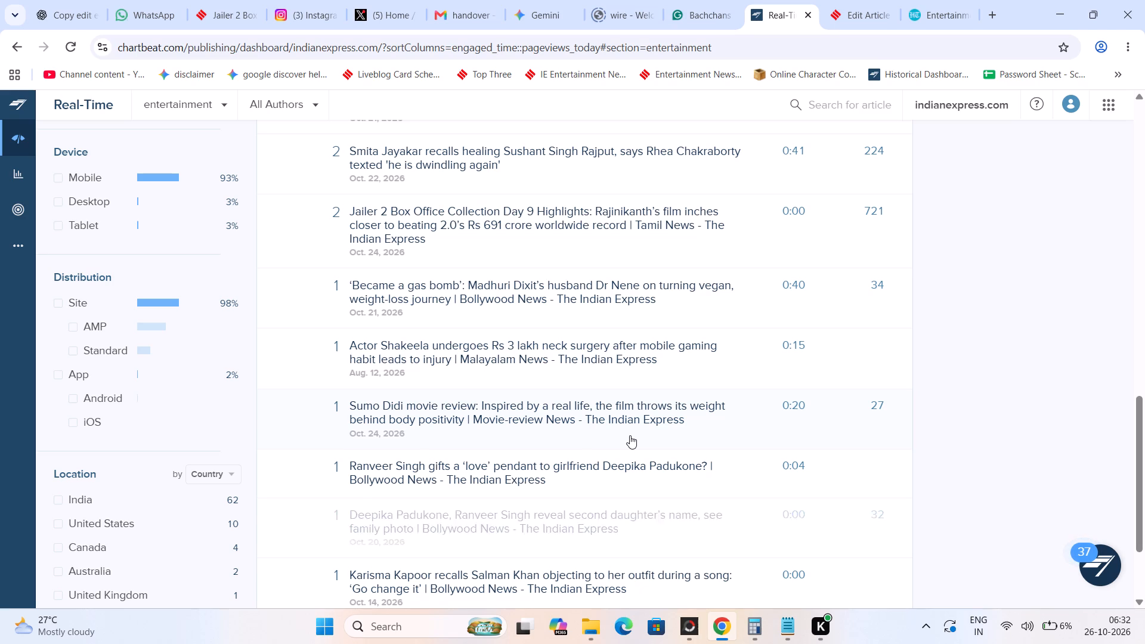
scroll(630, 435, down, 2)
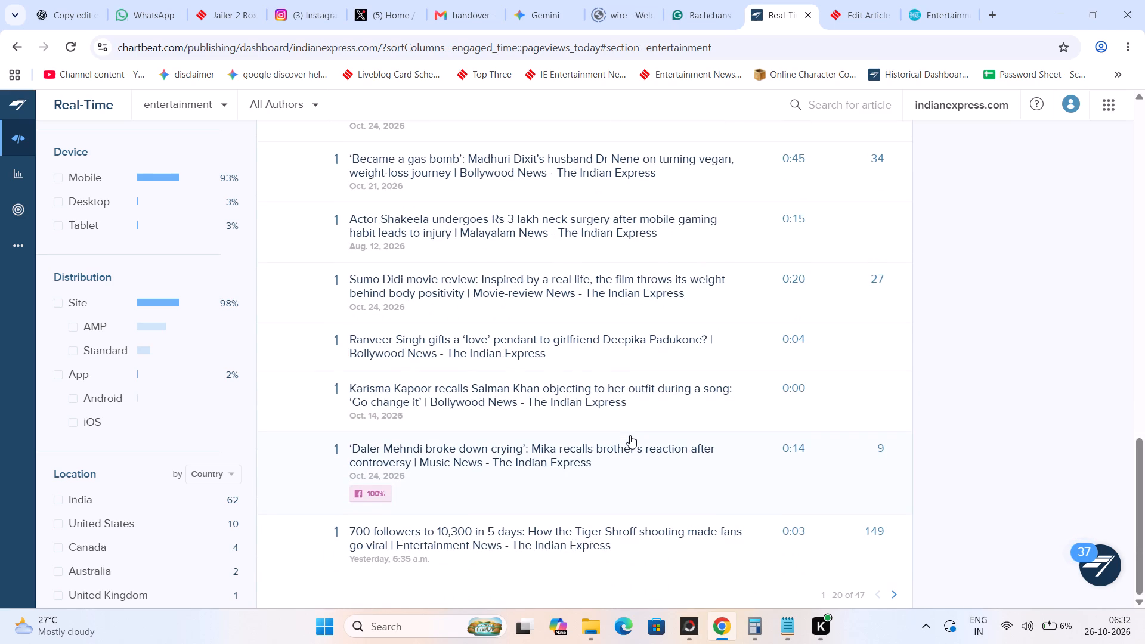
scroll(630, 435, down, 1)
scroll(630, 435, up, 9)
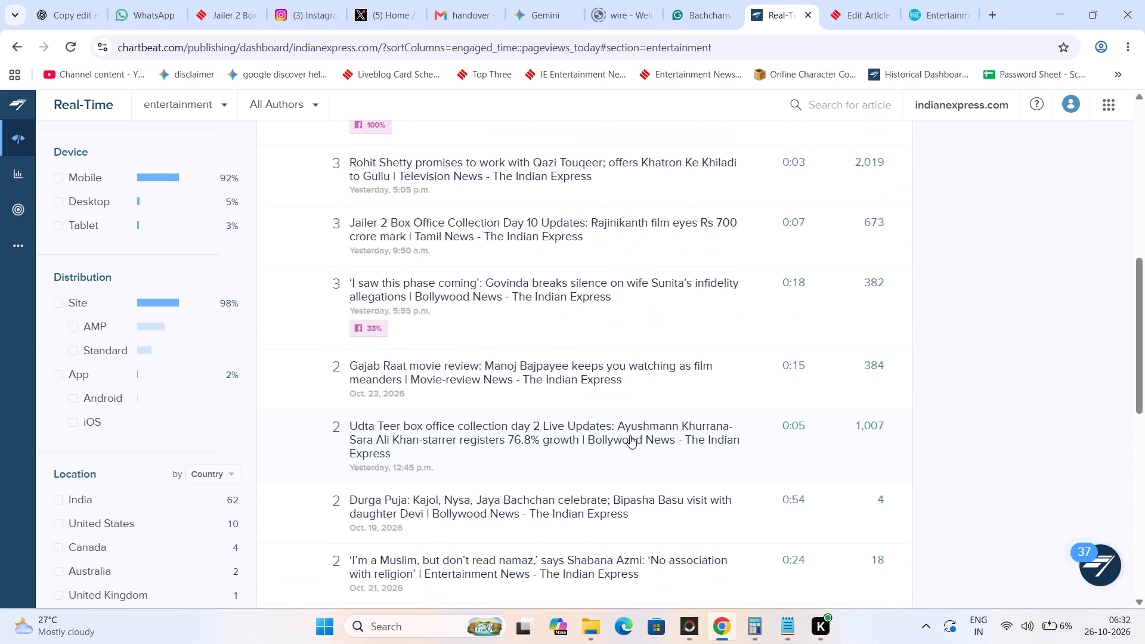
scroll(630, 435, up, 5)
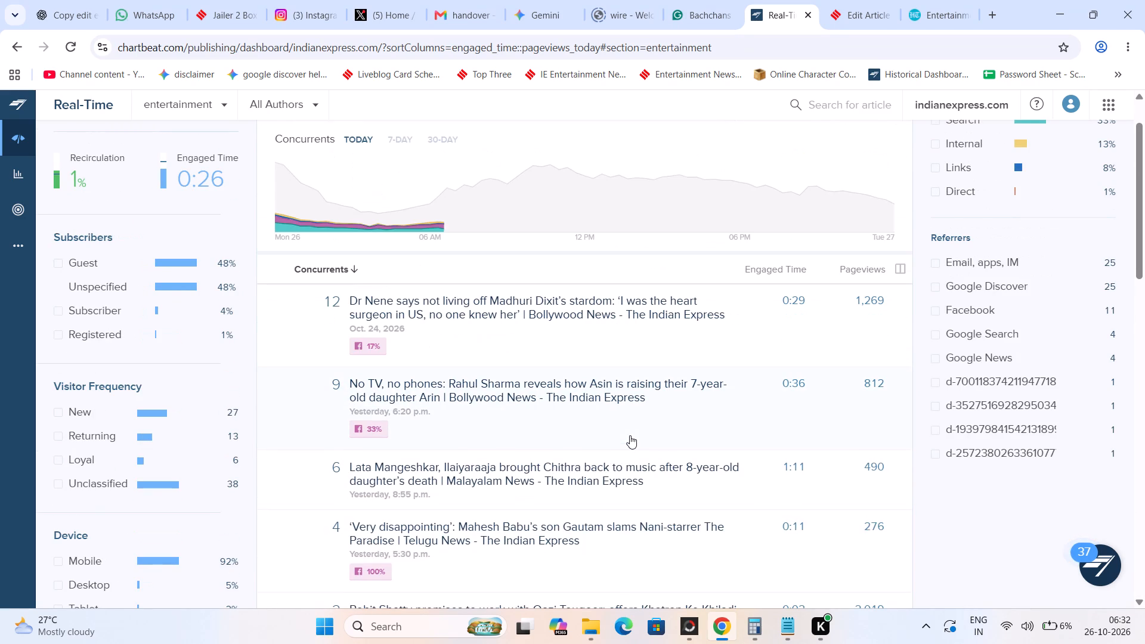
From the Jailer 2 Day 11 article preview, open the Tamil section in a new tab.
click(404, 0)
click(212, 0)
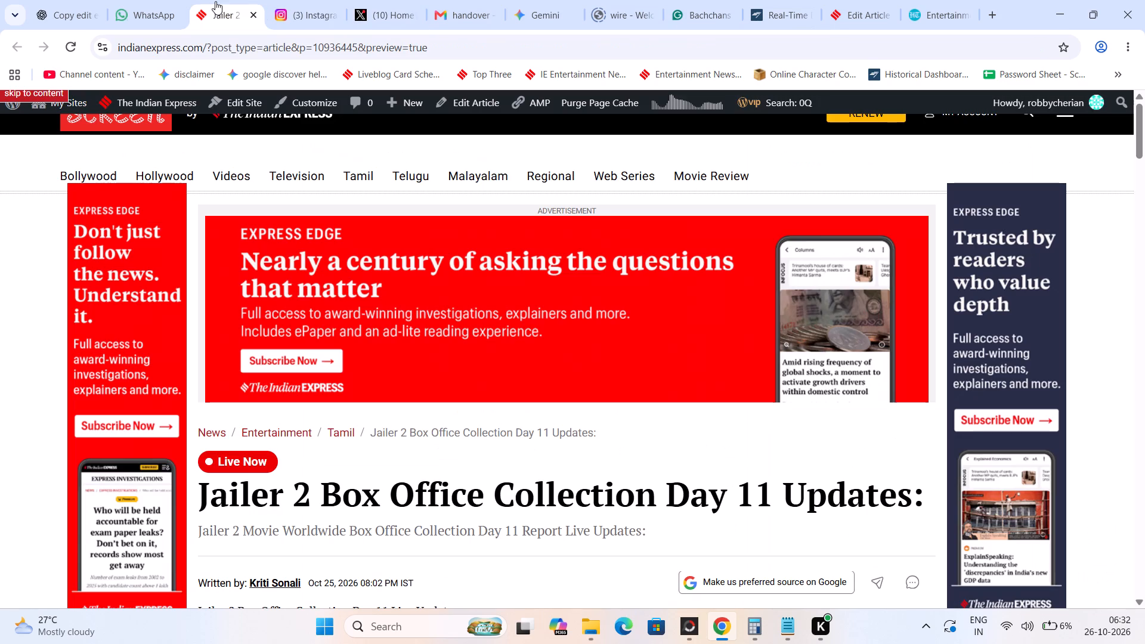
right_click(343, 429)
drag(389, 252, 389, 259)
click(289, 0)
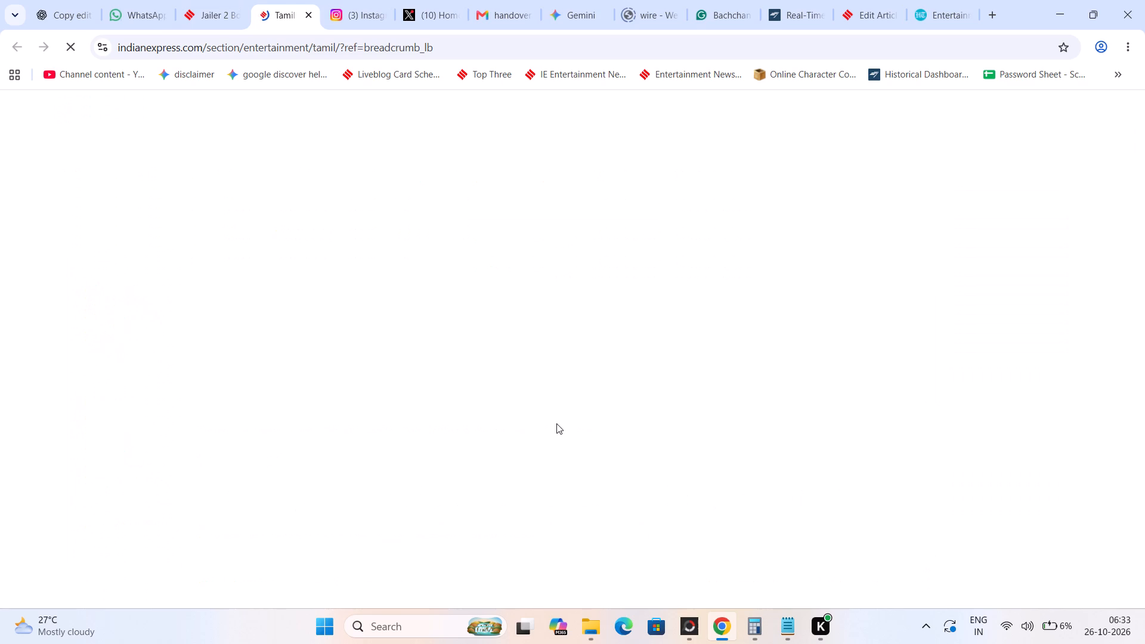
Open the Jailer 2 Box Office Collection Day 10 Updates article from the Tamil section in the article editor.
scroll(556, 423, down, 5)
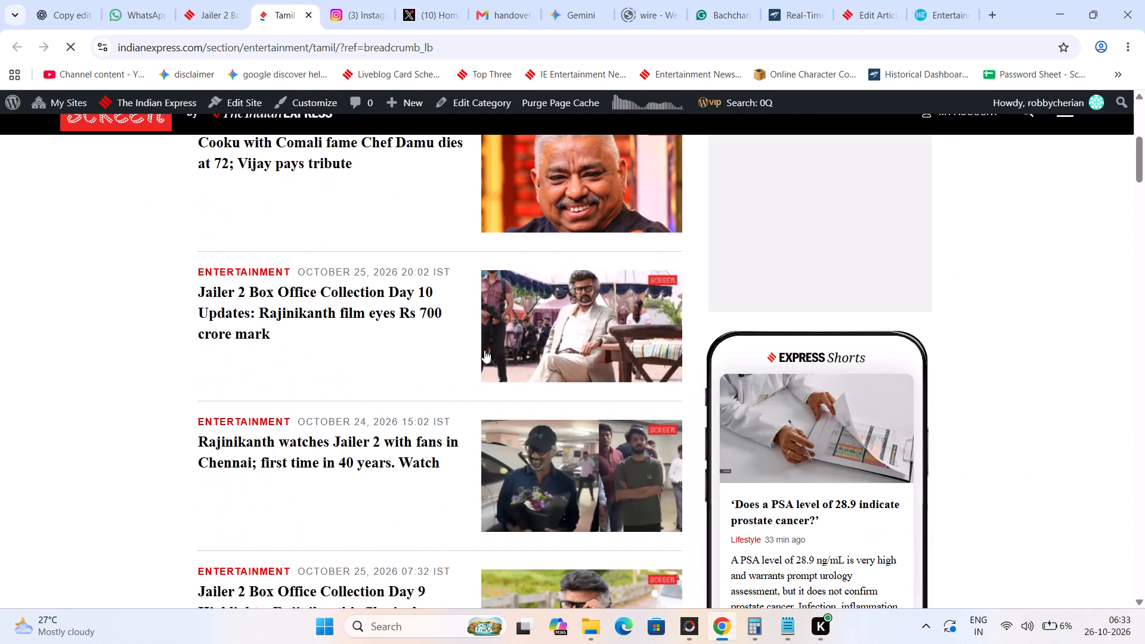
click(396, 315)
click(398, 312)
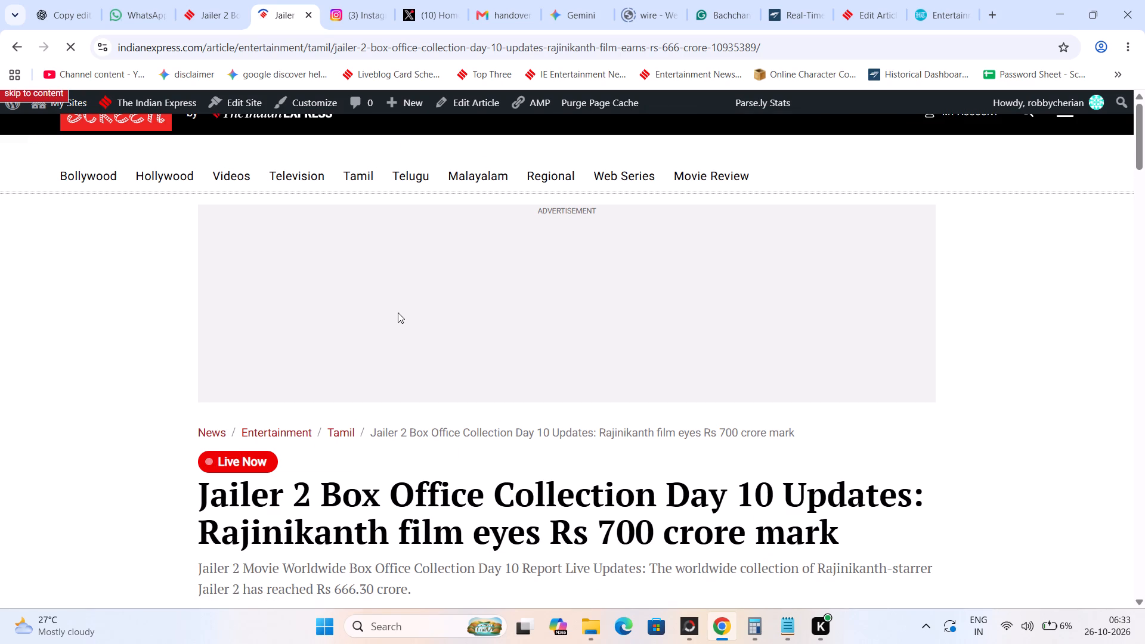
click(470, 95)
click(471, 102)
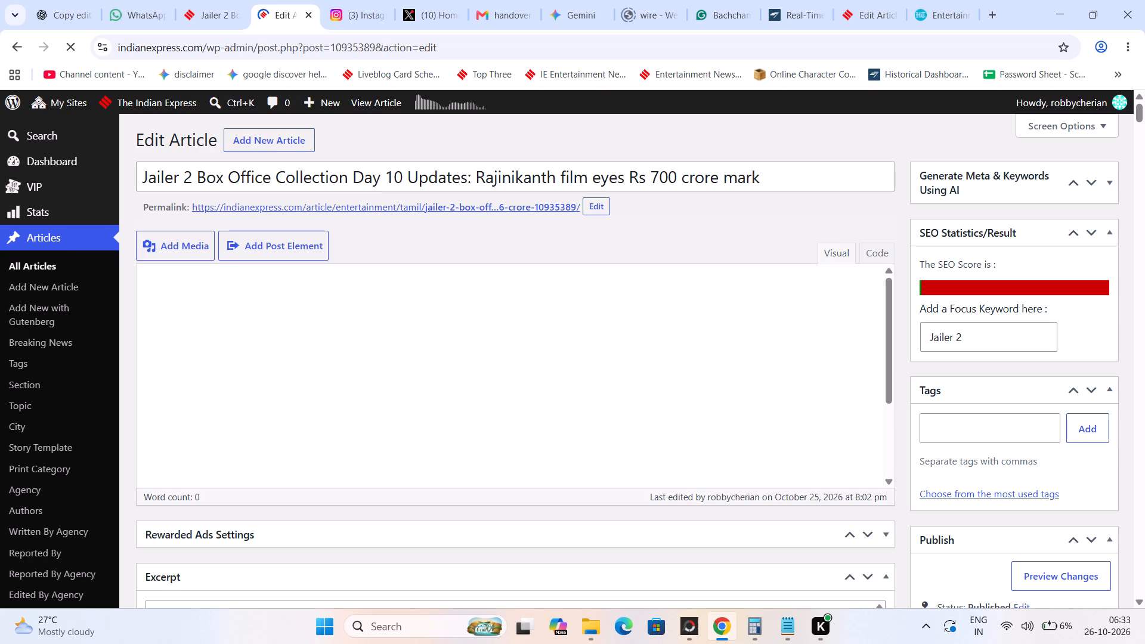
Retitle the article as "Jailer 2 Box Office Collection Day 10 Highlights: Rajinikanth film eyes Rs 700 crore mark".
drag(407, 186, 467, 188)
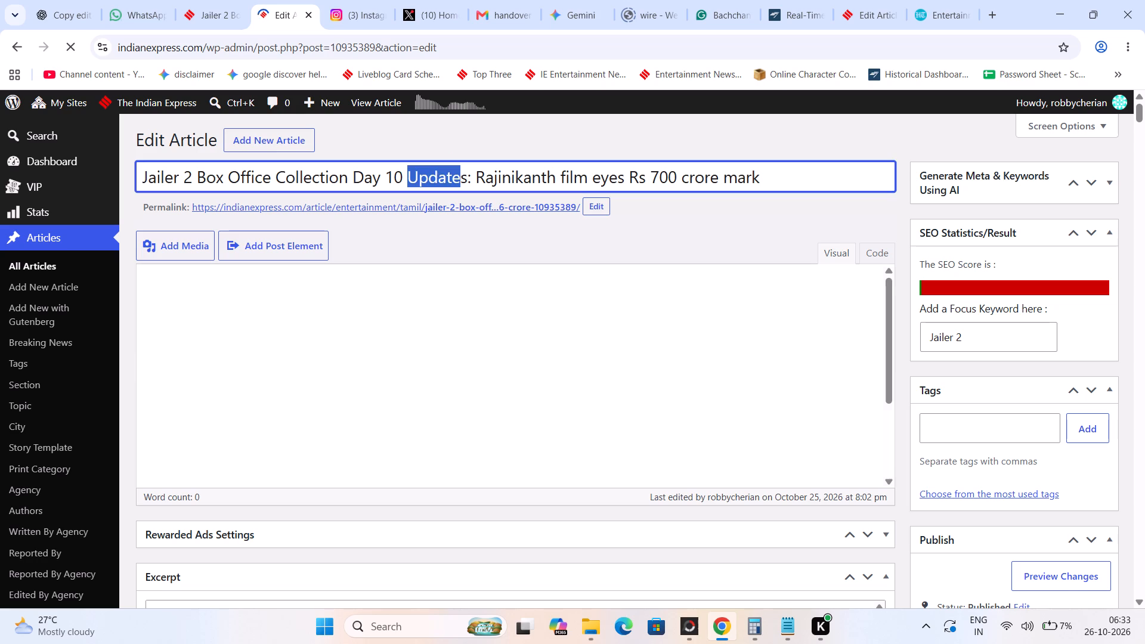
drag(467, 188, 468, 188)
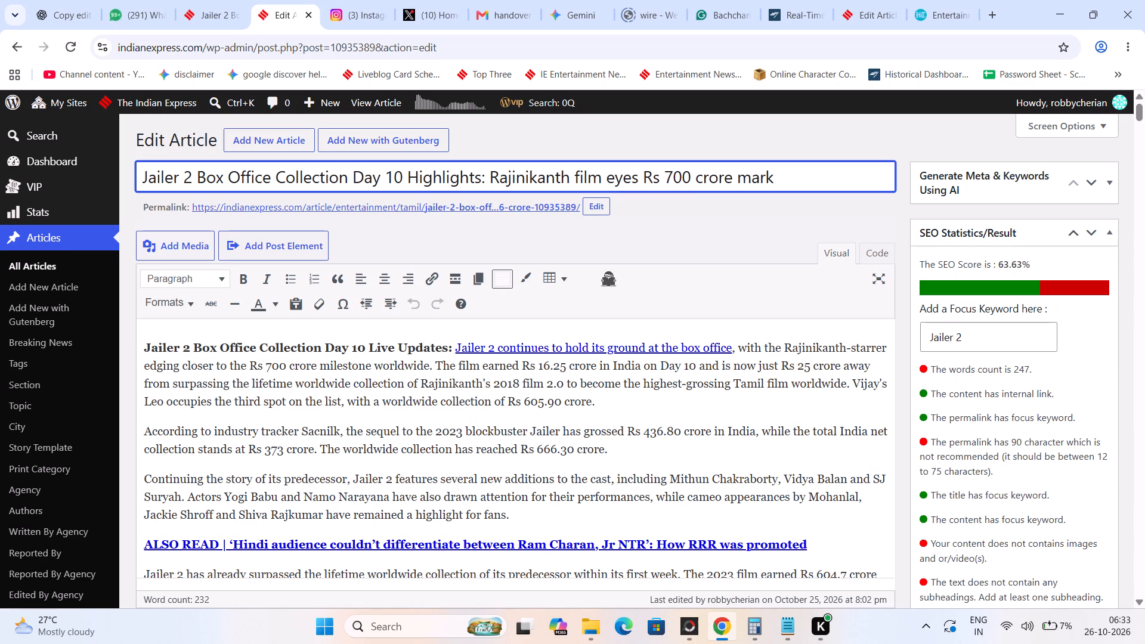
Delete the bold lead-in "Jailer 2 Box Office Collection Day 10 Live Updates:" from the first body paragraph.
drag(451, 346, 239, 346)
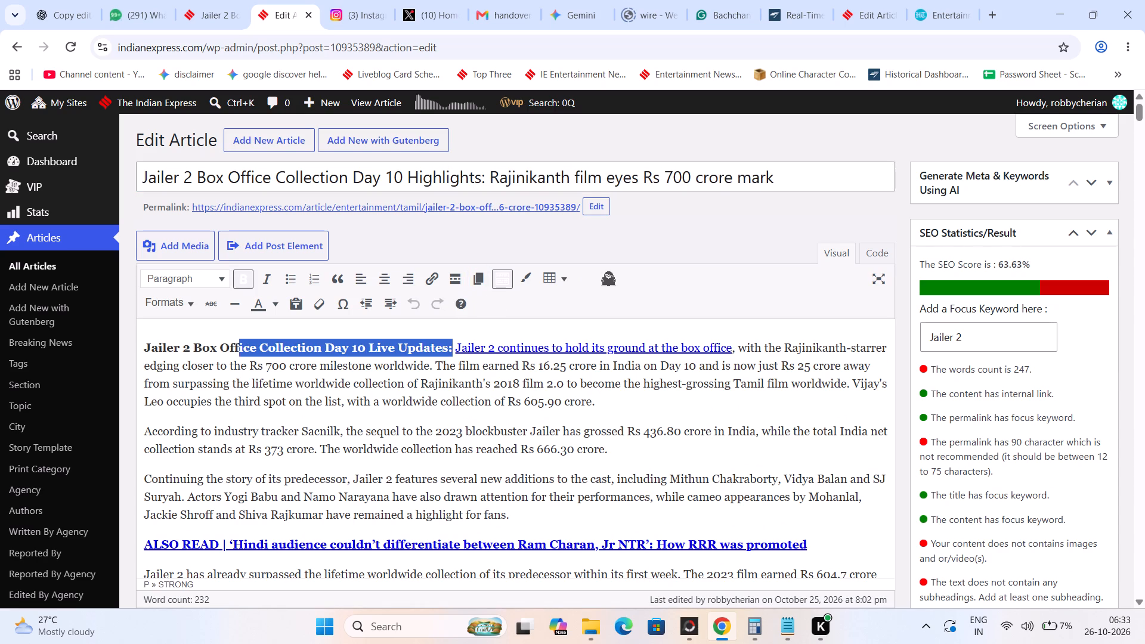
drag(239, 346, 138, 351)
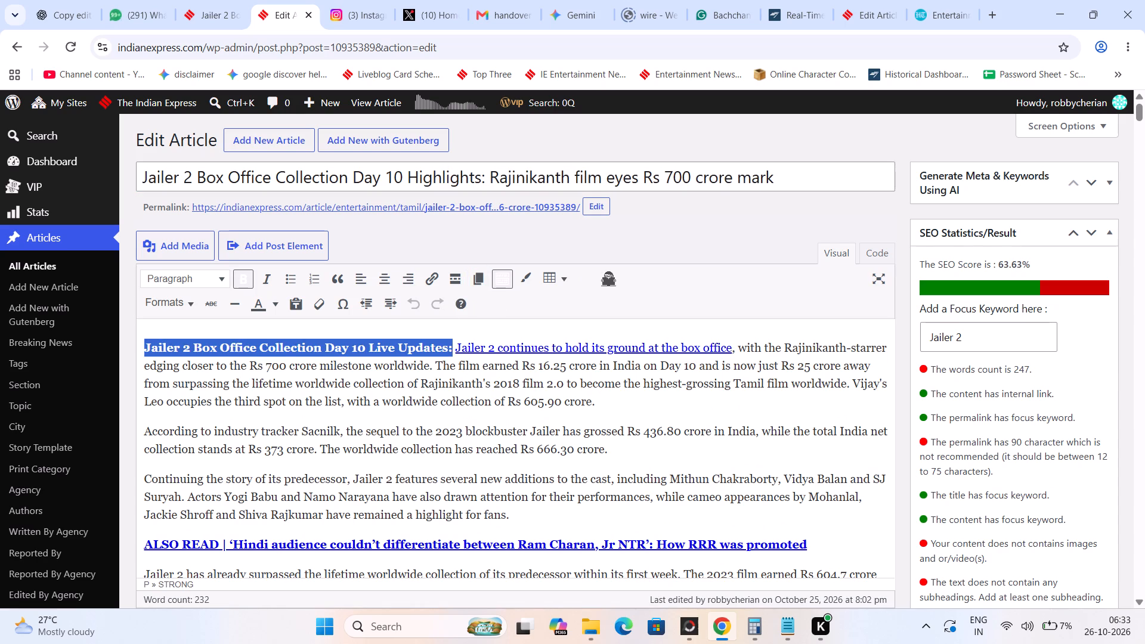
key(Delete)
key(Delete)
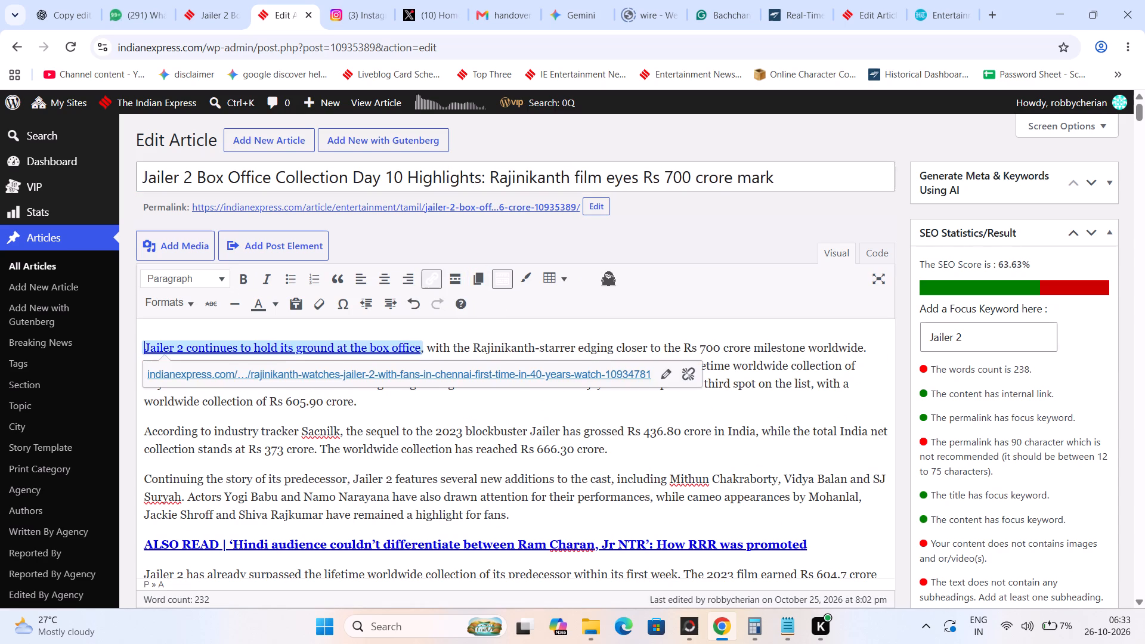
Delete the lead-in "Jailer 2 Movie Worldwide Box Office Collection Day 10 Report Live Updates:" from the excerpt.
scroll(227, 387, down, 4)
scroll(338, 419, down, 2)
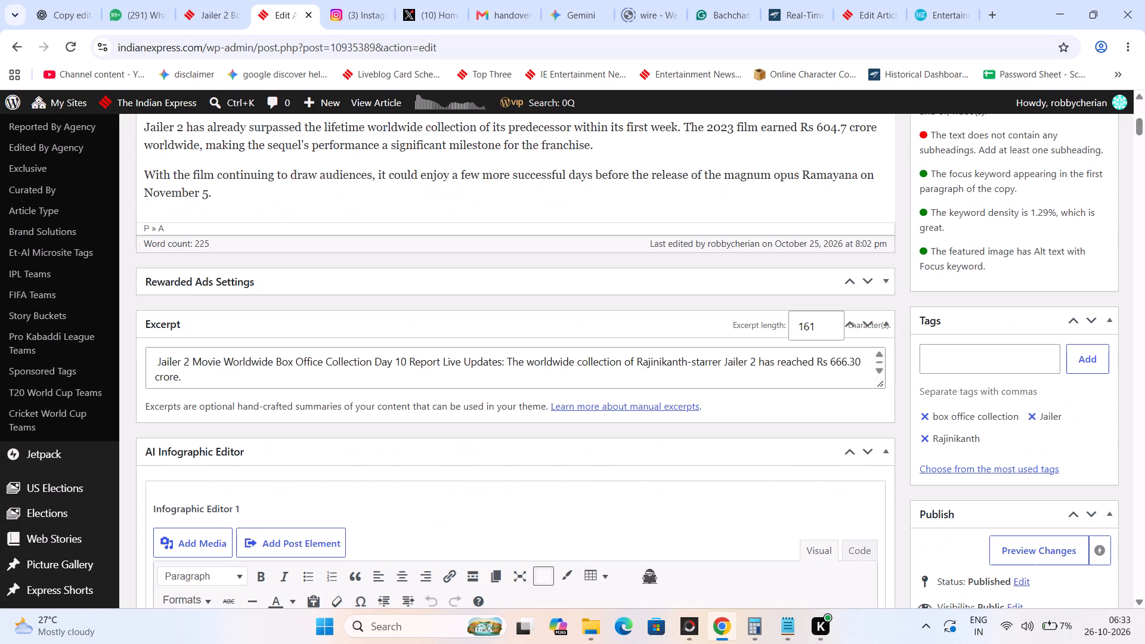
drag(509, 359, 150, 339)
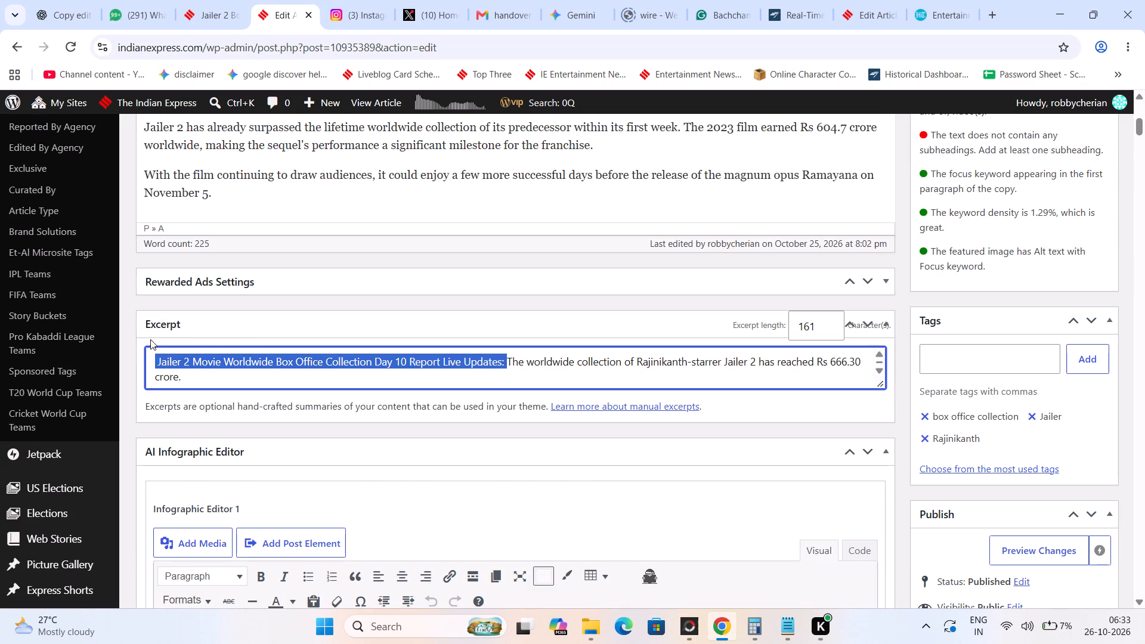
drag(150, 339, 149, 339)
key(BackSpace)
Archive the liveblog on this article in the Liveblog settings.
scroll(251, 346, down, 10)
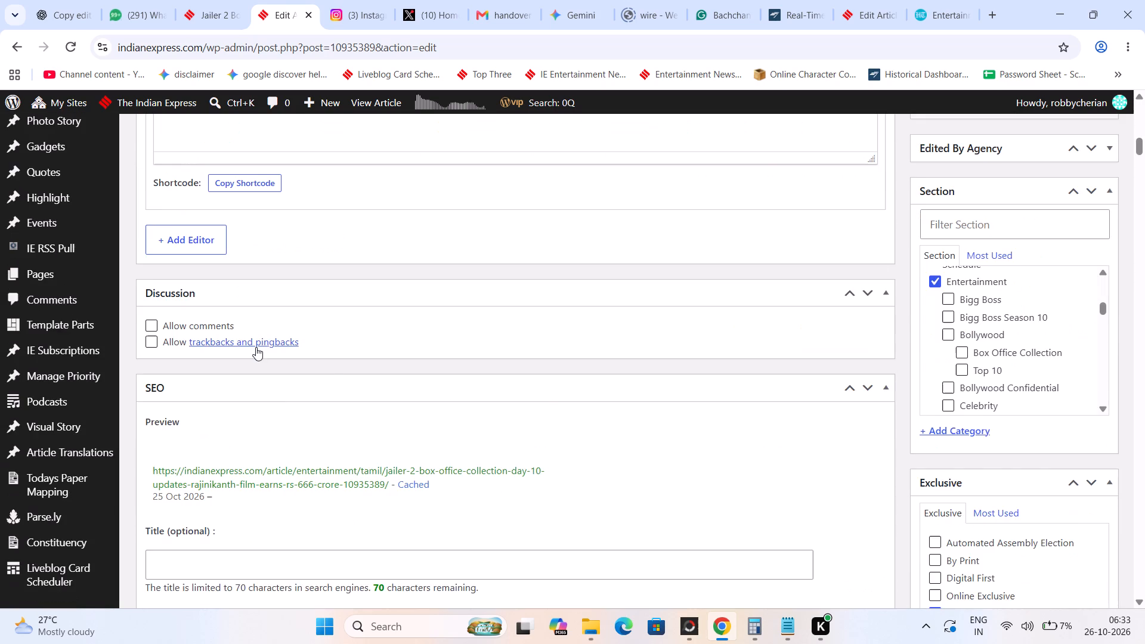
scroll(256, 347, down, 10)
click(196, 402)
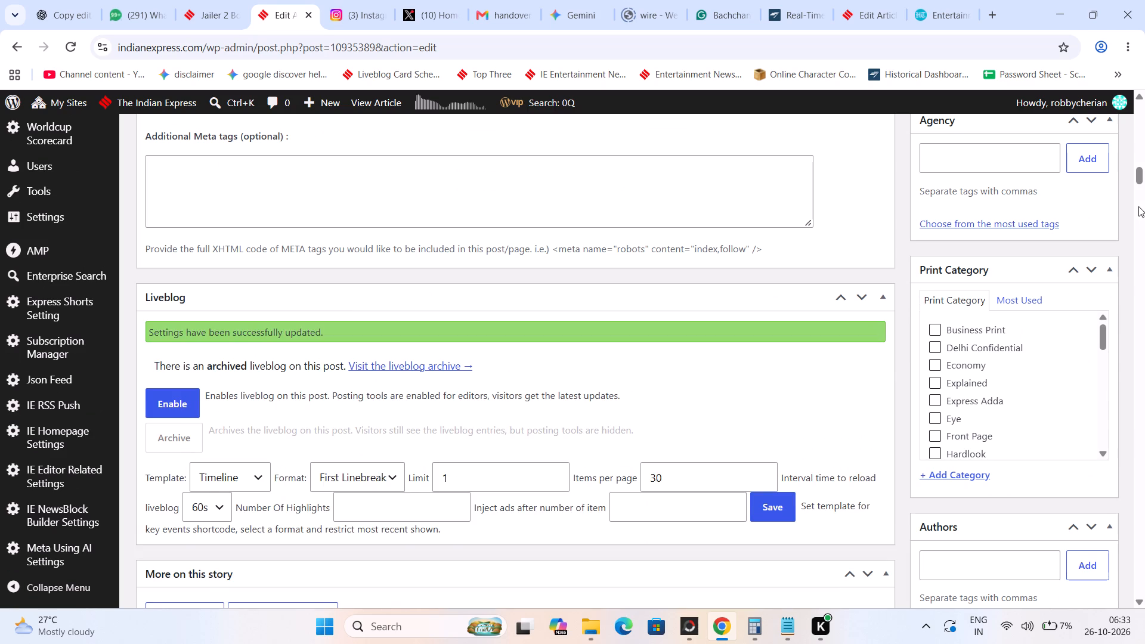
Turn off Enable Live Now For New Liveblog for this article.
click(1132, 189)
drag(1137, 182, 1144, 606)
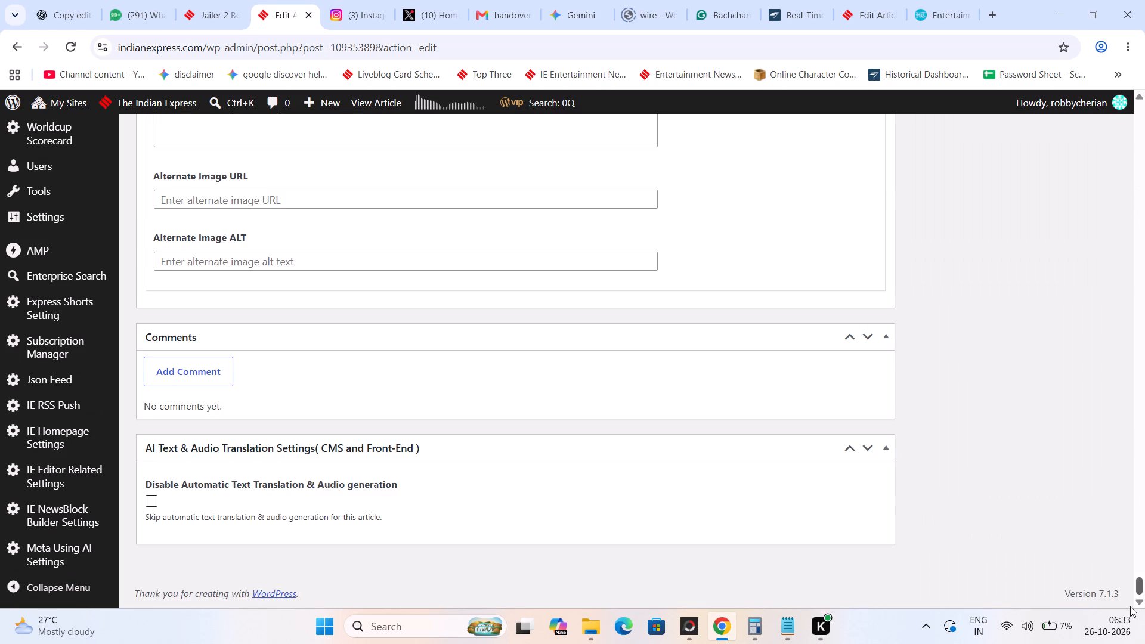
scroll(301, 323, up, 16)
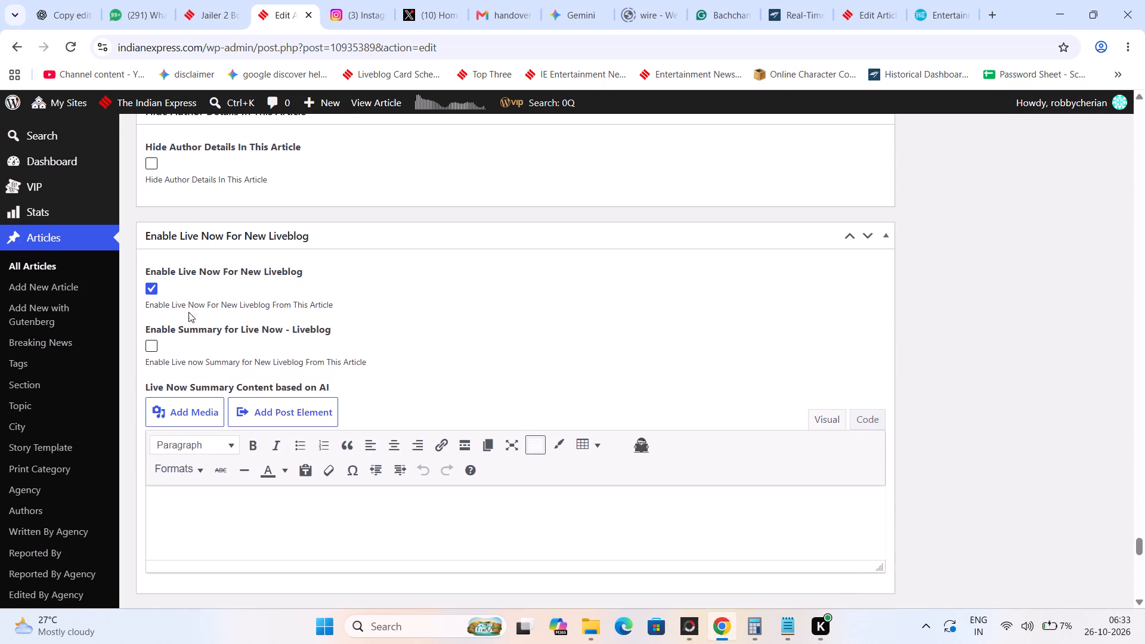
click(153, 288)
Open the article's featured image in the media library and bring up its caption in the attachment details.
click(1144, 191)
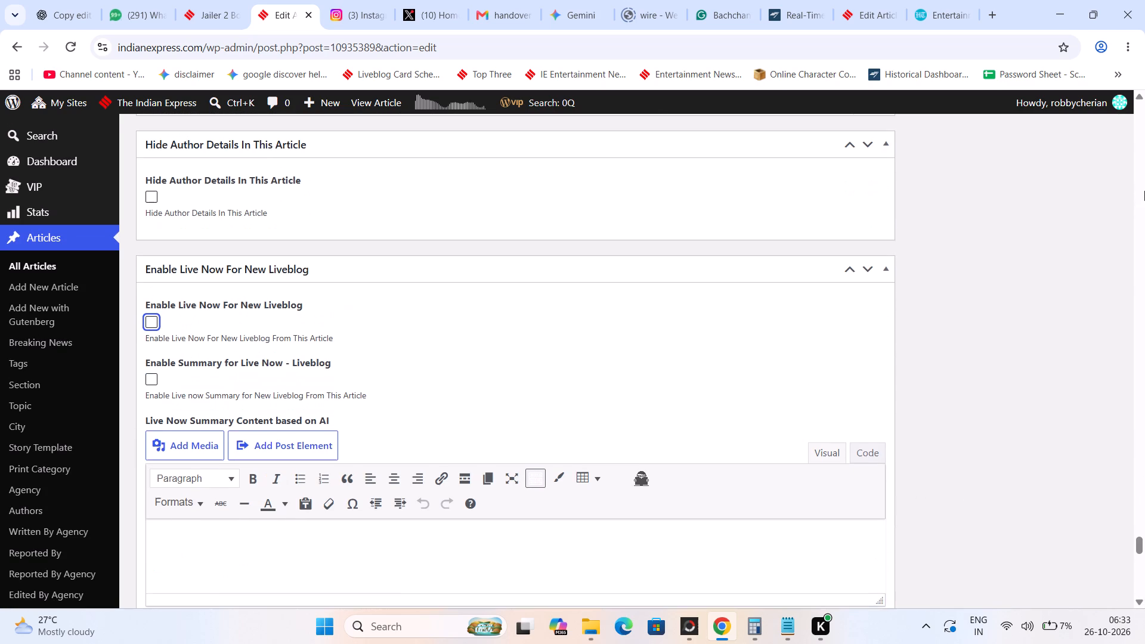
click(1144, 191)
scroll(858, 286, down, 3)
click(1038, 450)
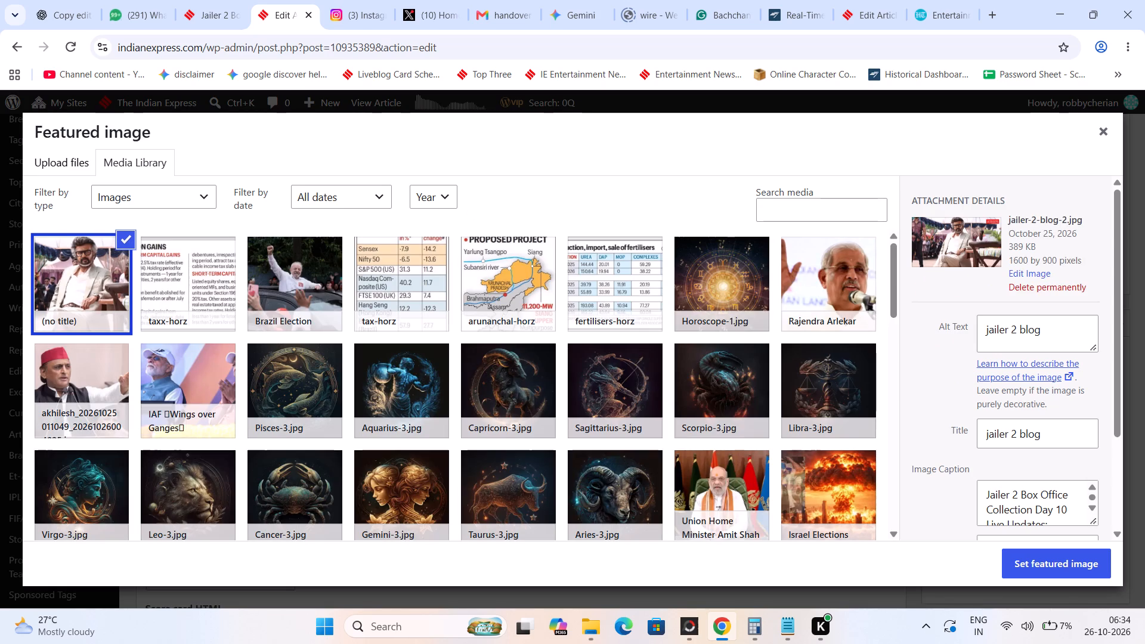
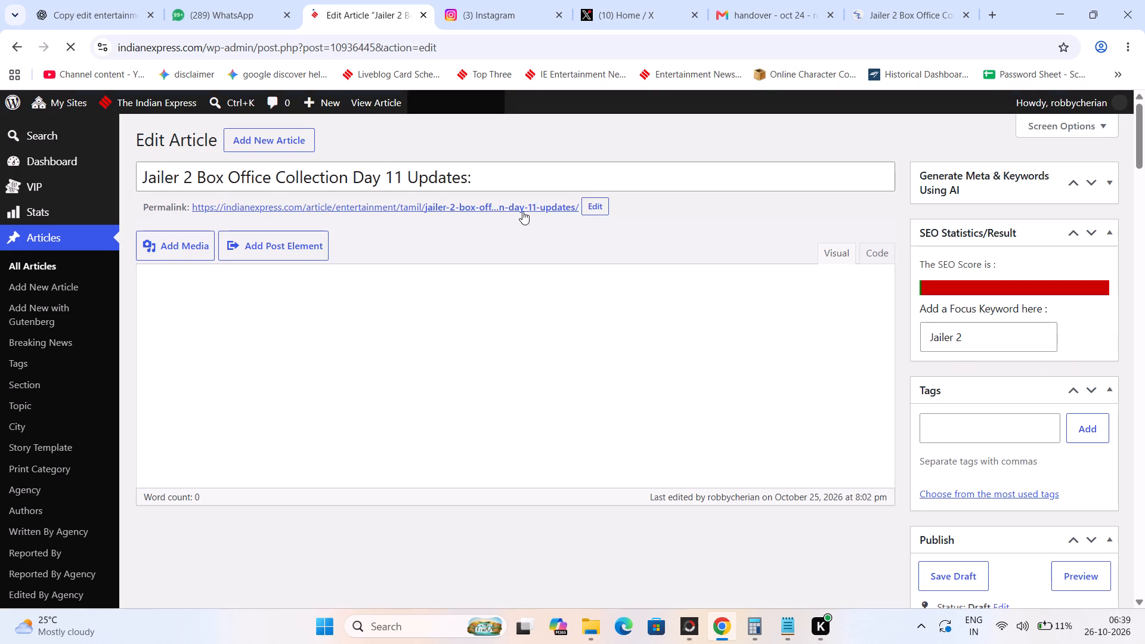
click(544, 179)
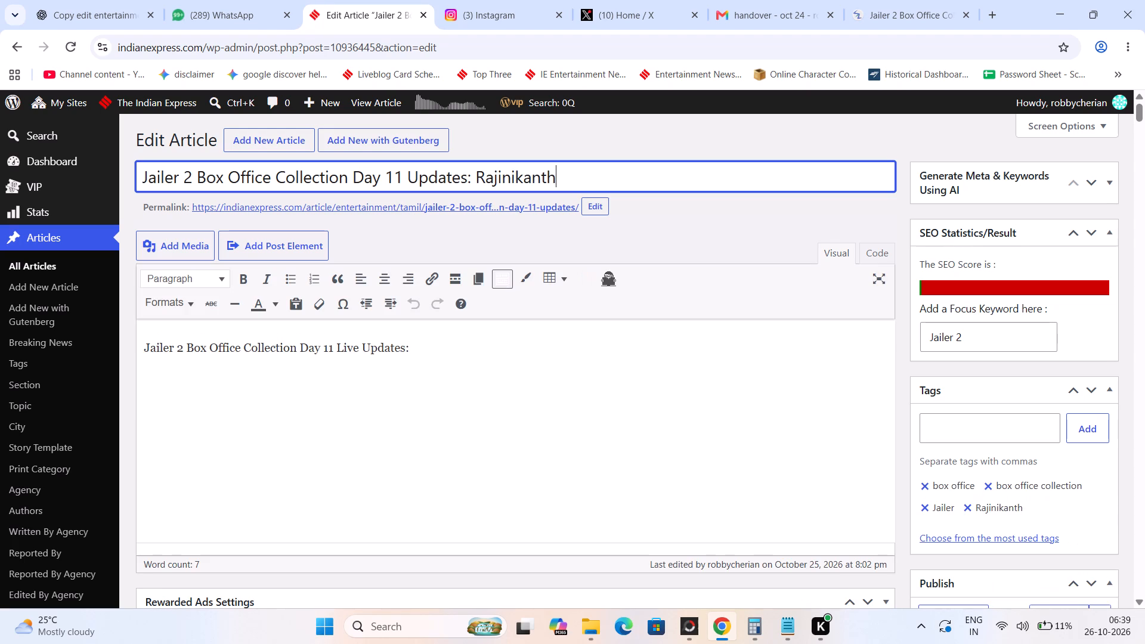
key(space)
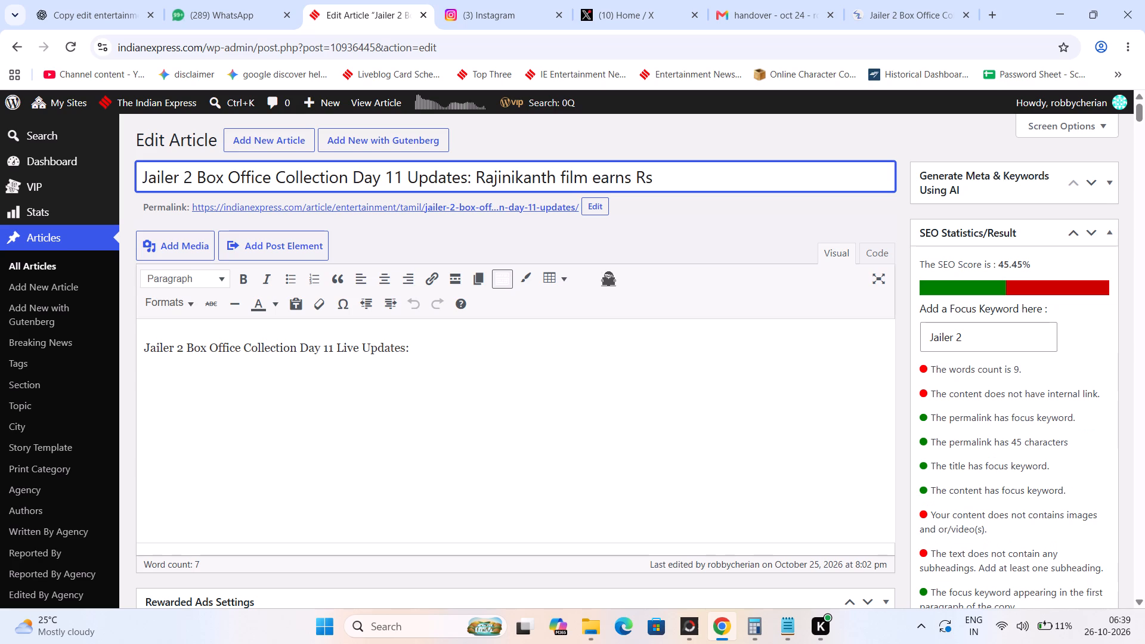
key(BackSpace)
key(BackSpace)
key(BackSpace)
click(886, 8)
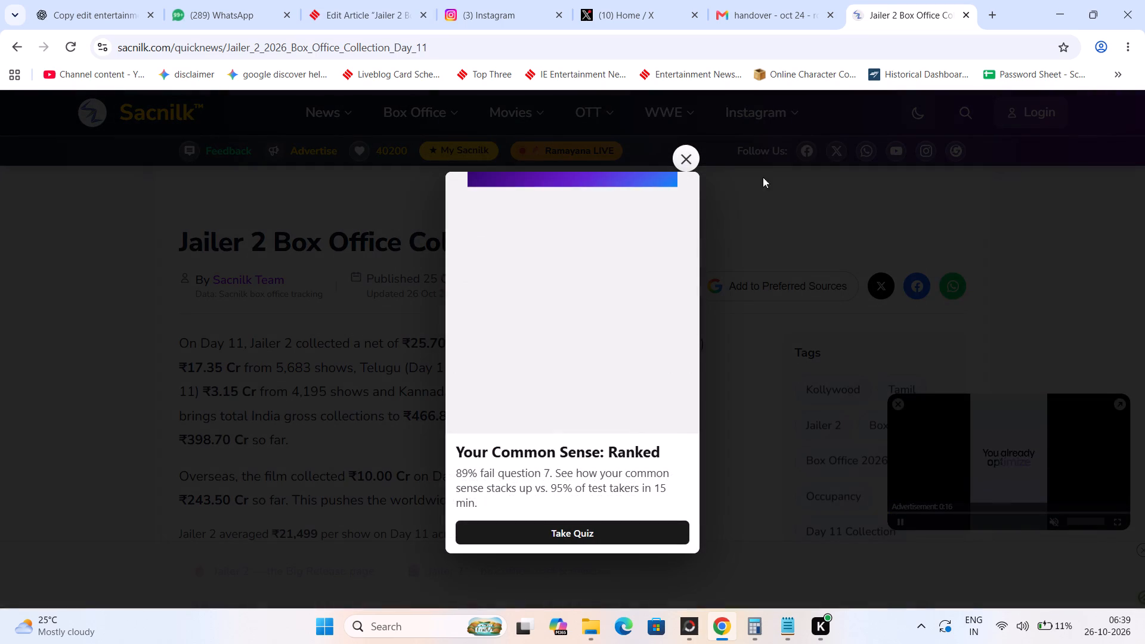
click(683, 156)
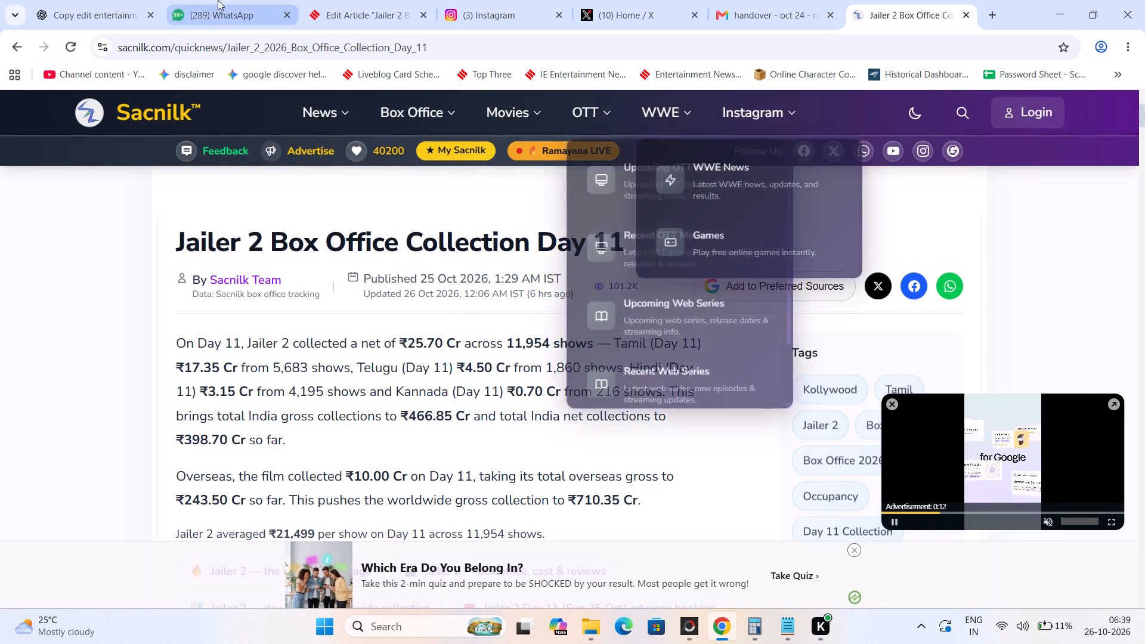
click(389, 0)
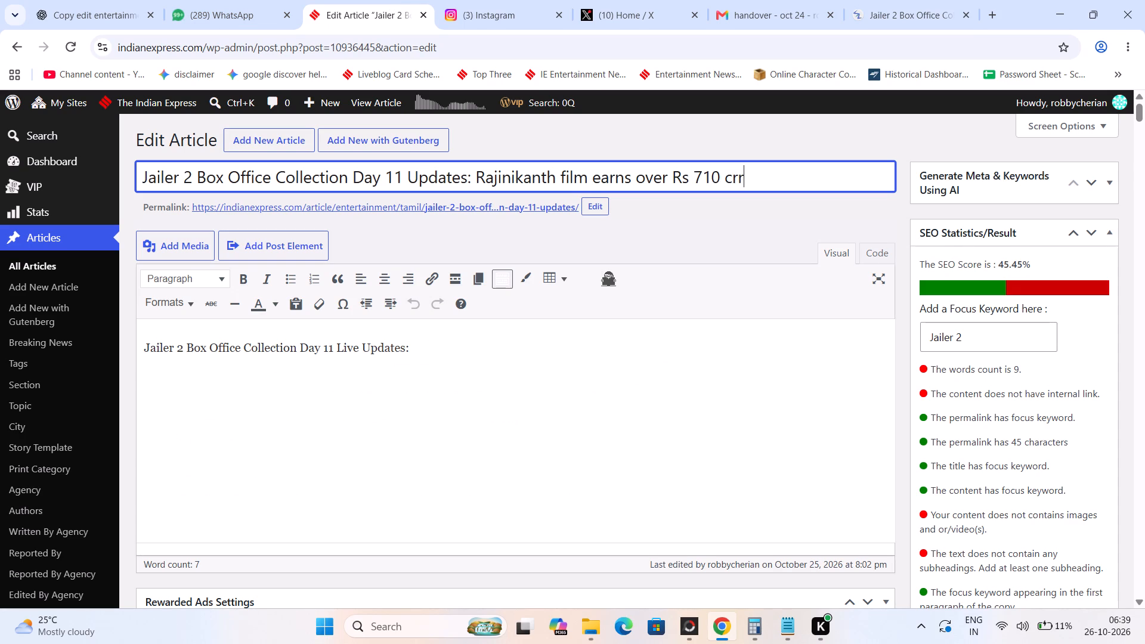
key(BackSpace)
text(ore)
Extend the article's permalink slug after "updates" with a hyphen and the title's new wording minus "over": "Rajinikanth film earns Rs 710 crore".
drag(476, 187, 872, 183)
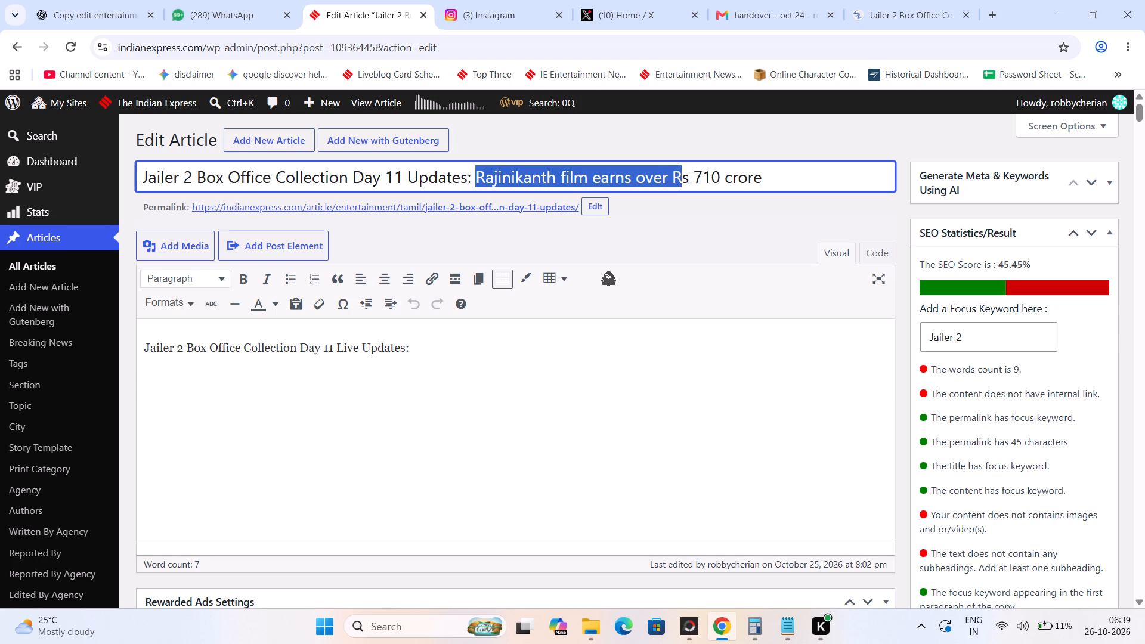
drag(872, 183, 884, 181)
key(ctrl+c)
click(589, 209)
drag(546, 213, 614, 208)
click(575, 210)
key(minus)
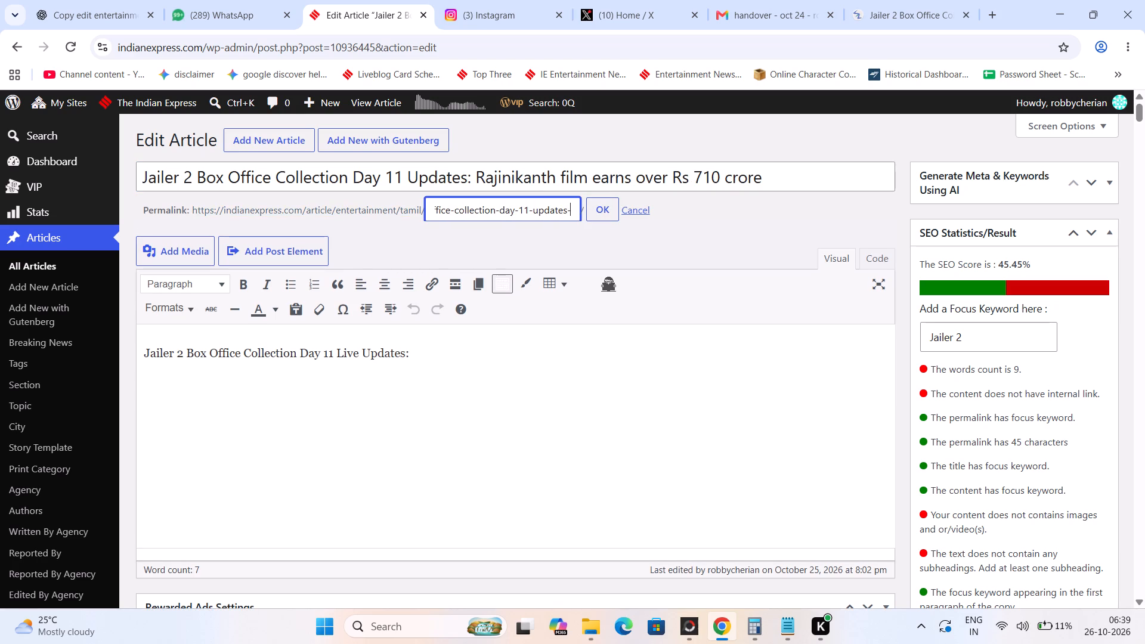
key(ctrl+v)
key(Left)
key(Left)
key(Left)
key(Left)
key(Left)
key(Left)
key(Left)
key(Left)
key(Left)
key(Left)
key(Left)
key(Left)
key(Left)
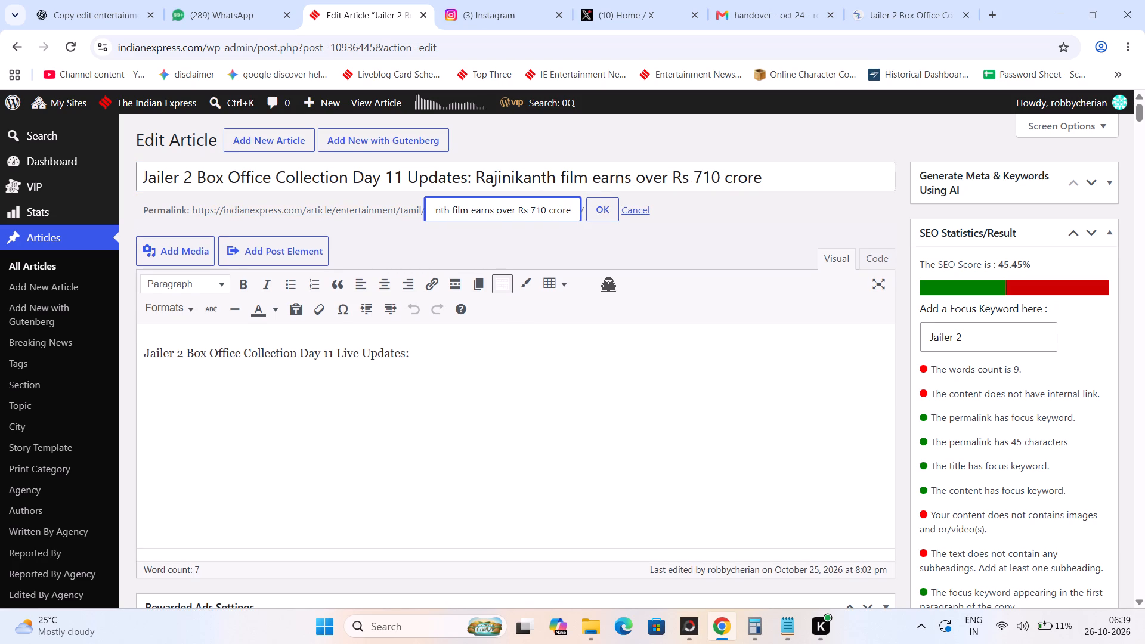
key(BackSpace)
key(BackSpace)
key(BackSpace)
key(BackSpace)
key(BackSpace)
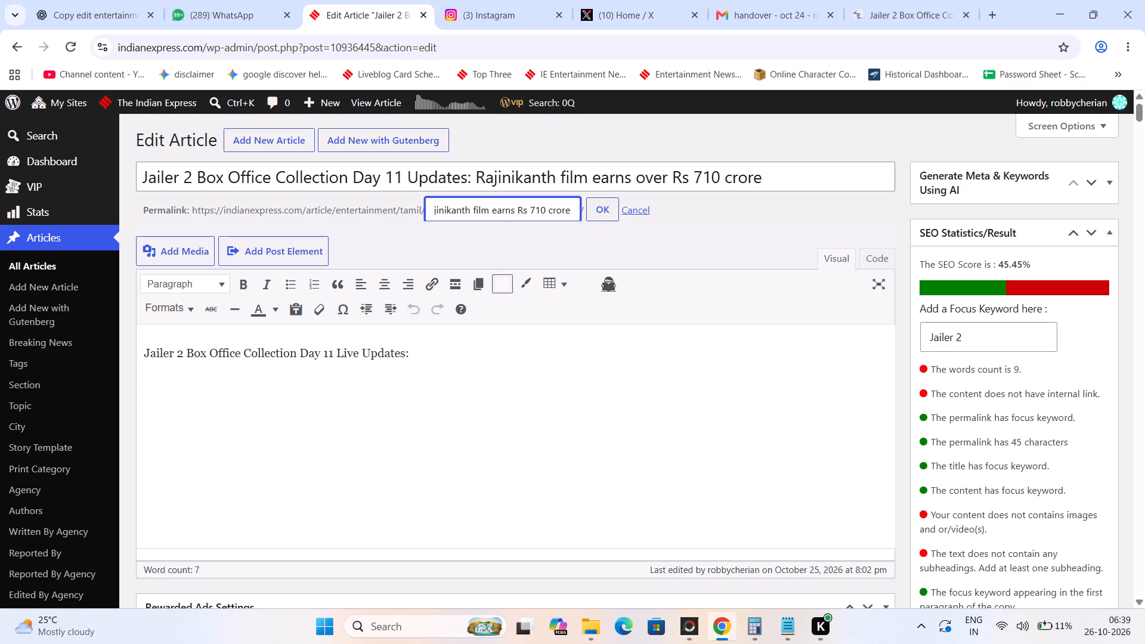
click(597, 216)
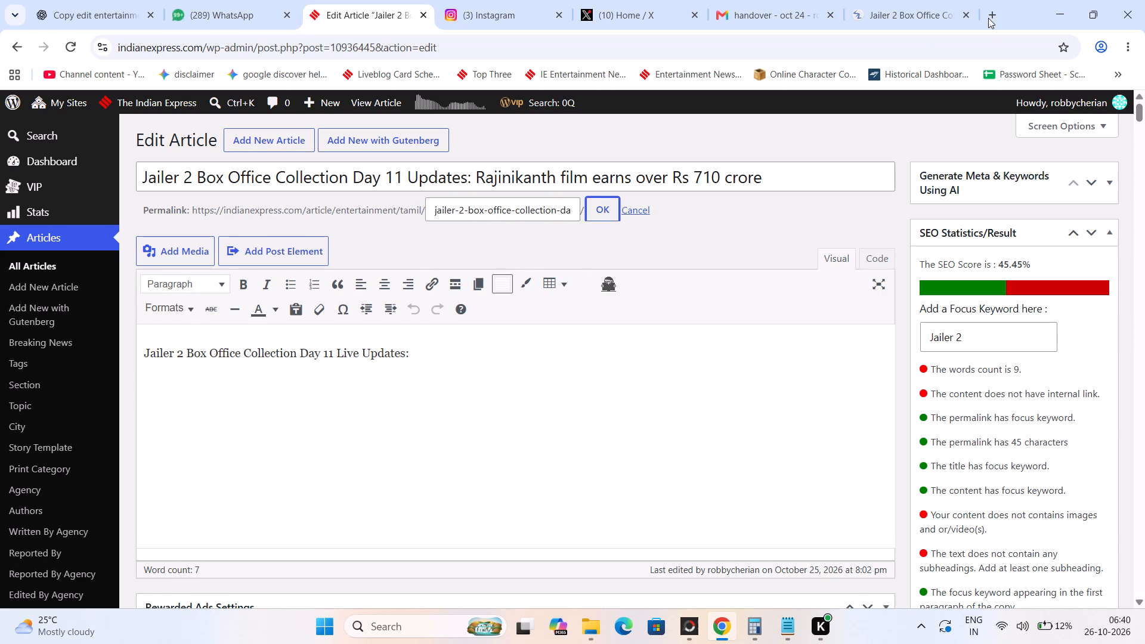
Search Google in a new tab for "highest grossing tamil movies of all time sacnilk".
click(1001, 11)
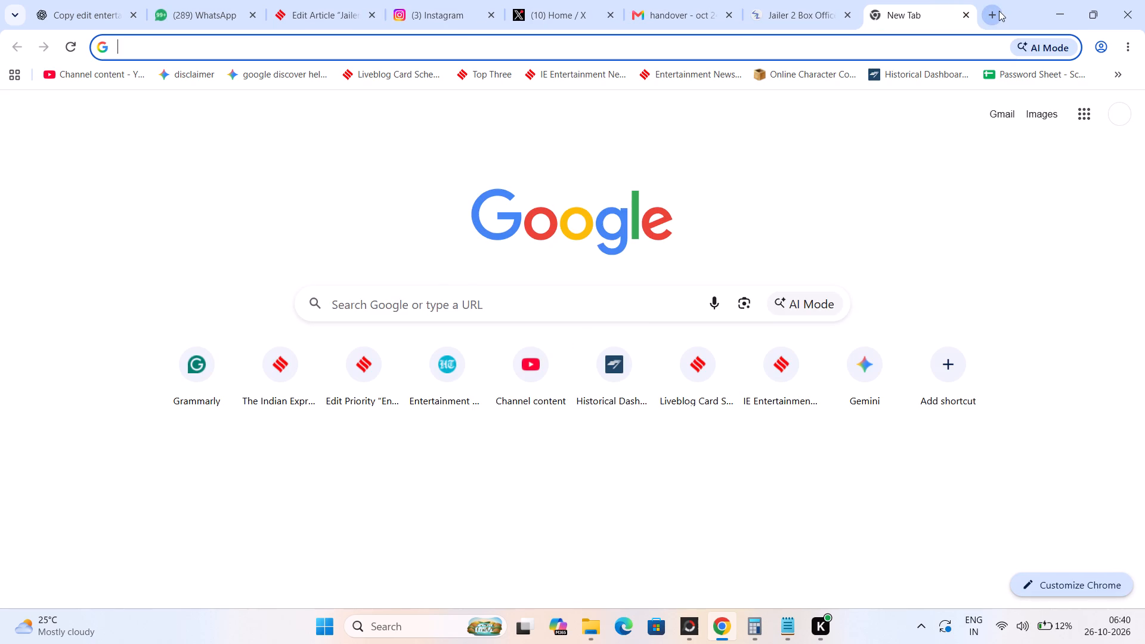
text(highes)
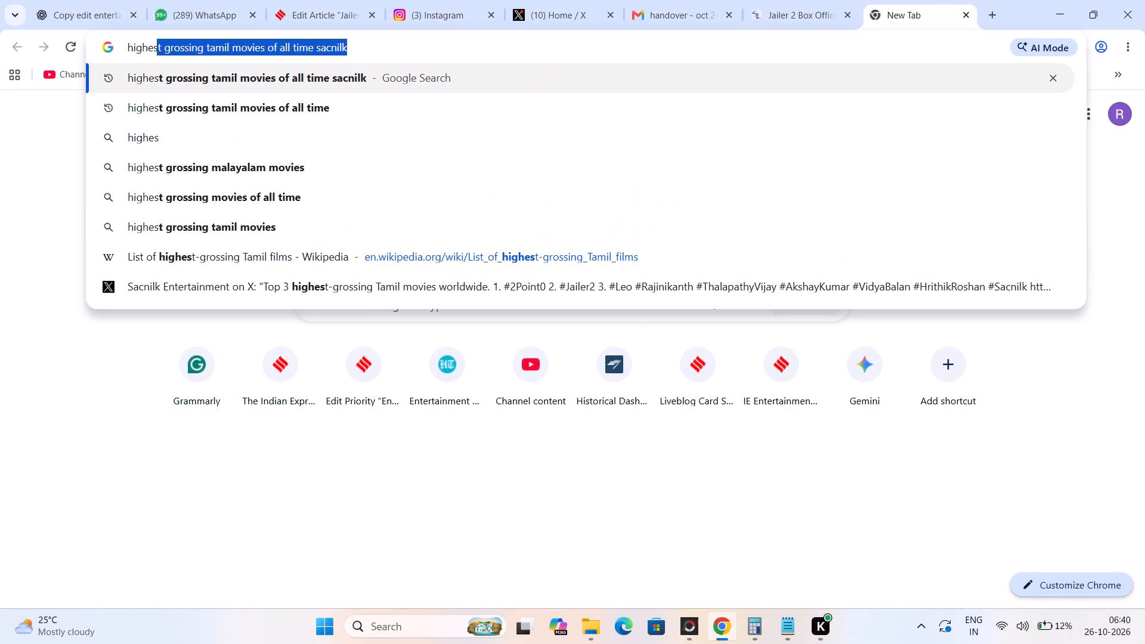
key(Return)
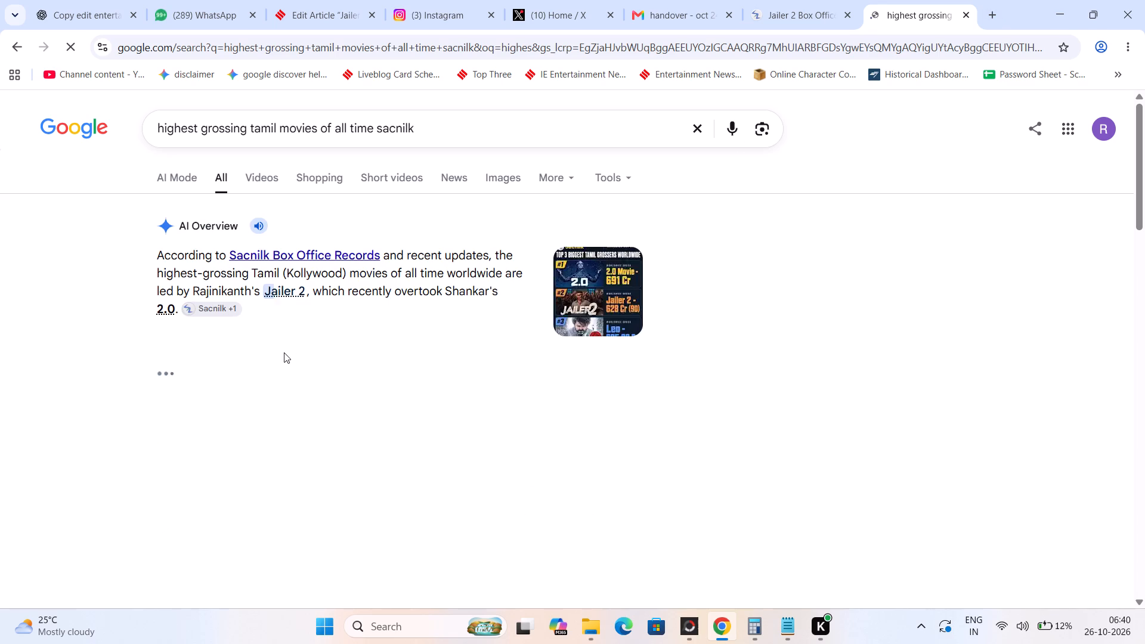
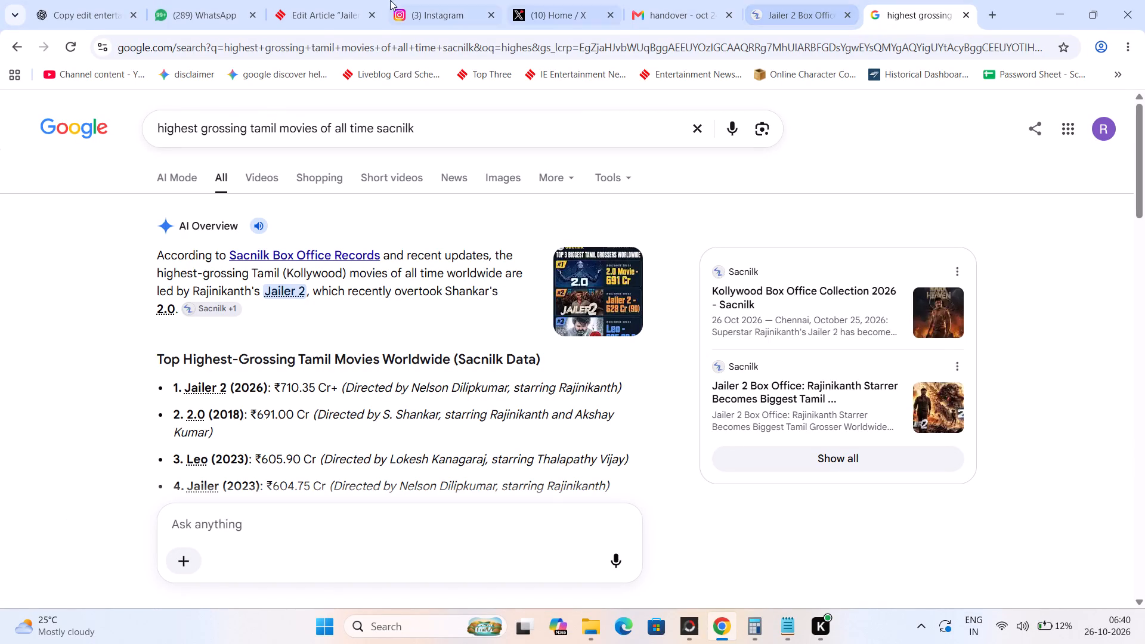
Continue the Day 11 article's intro with "Rajinikanth-starrer Jailer 2 has become the highest grossing Tamil film of all time in just 11 day at the box office.".
click(305, 0)
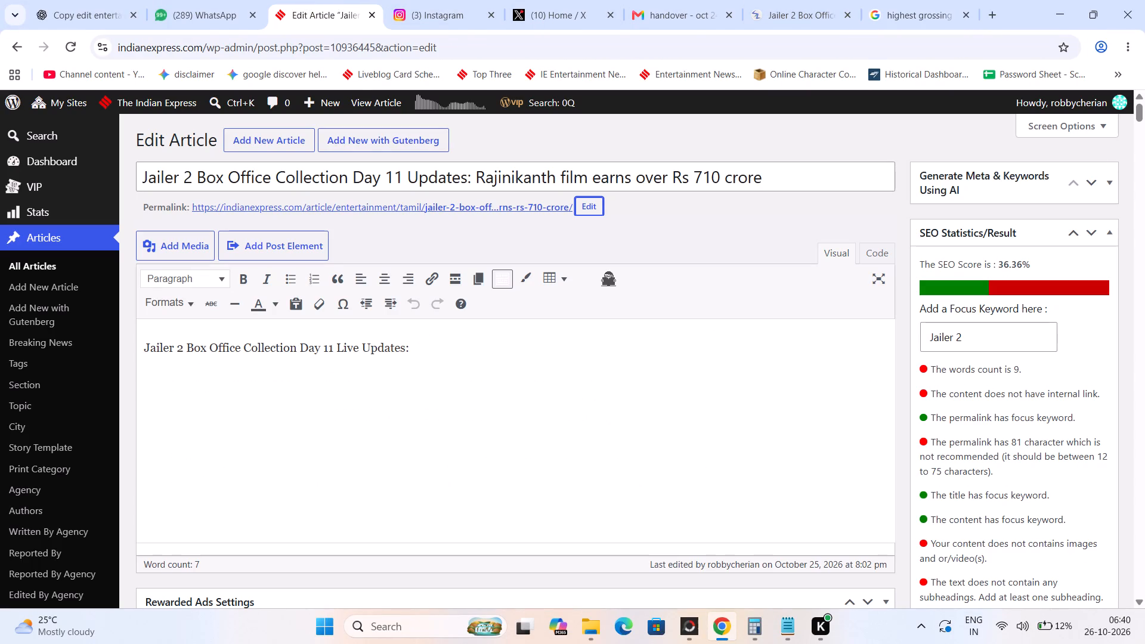
click(486, 348)
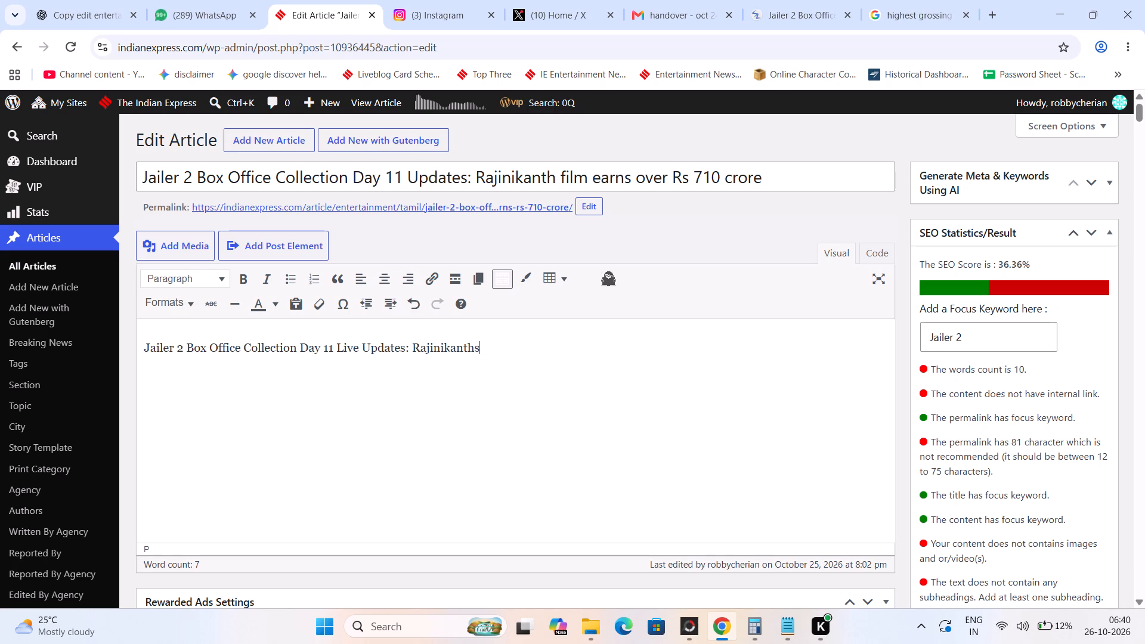
key(BackSpace)
text(-starrer)
key(space)
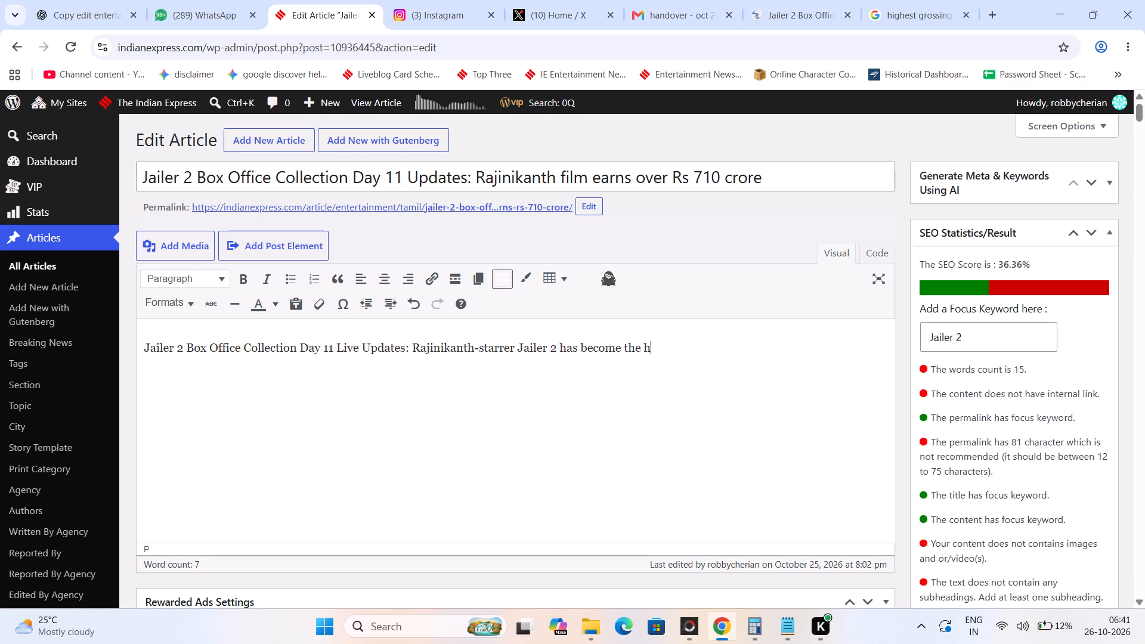
key(BackSpace)
key(BackSpace)
key(BackSpace)
key(BackSpace)
key(BackSpace)
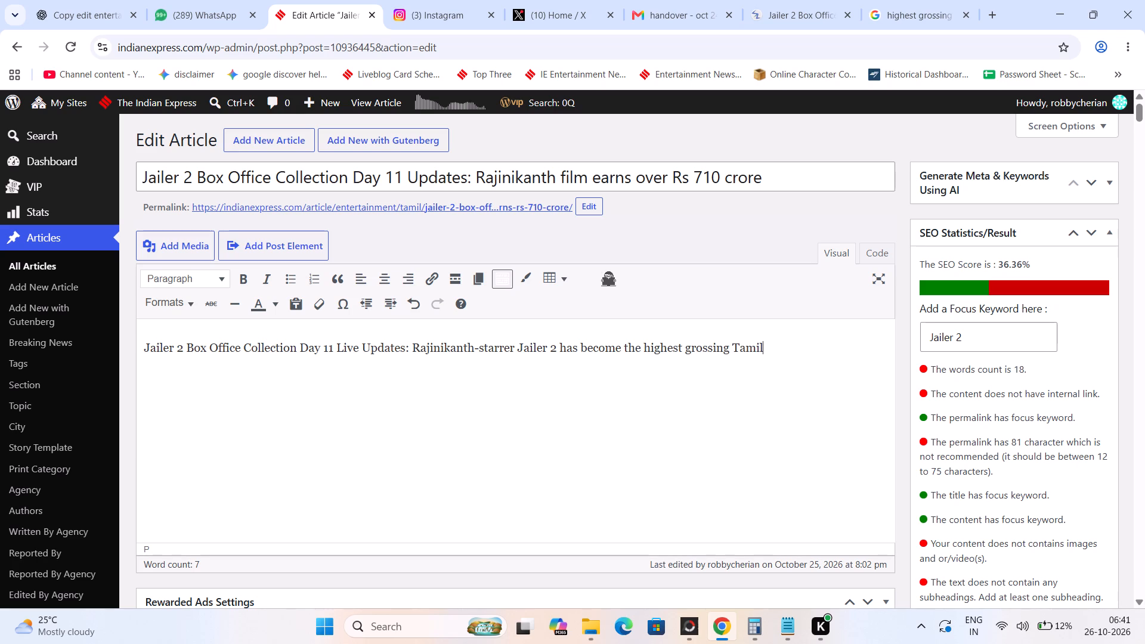
key(BackSpace)
key(BackSpace)
key(BackSpace)
key(BackSpace)
text(film of)
key(space)
text(all time)
key(space)
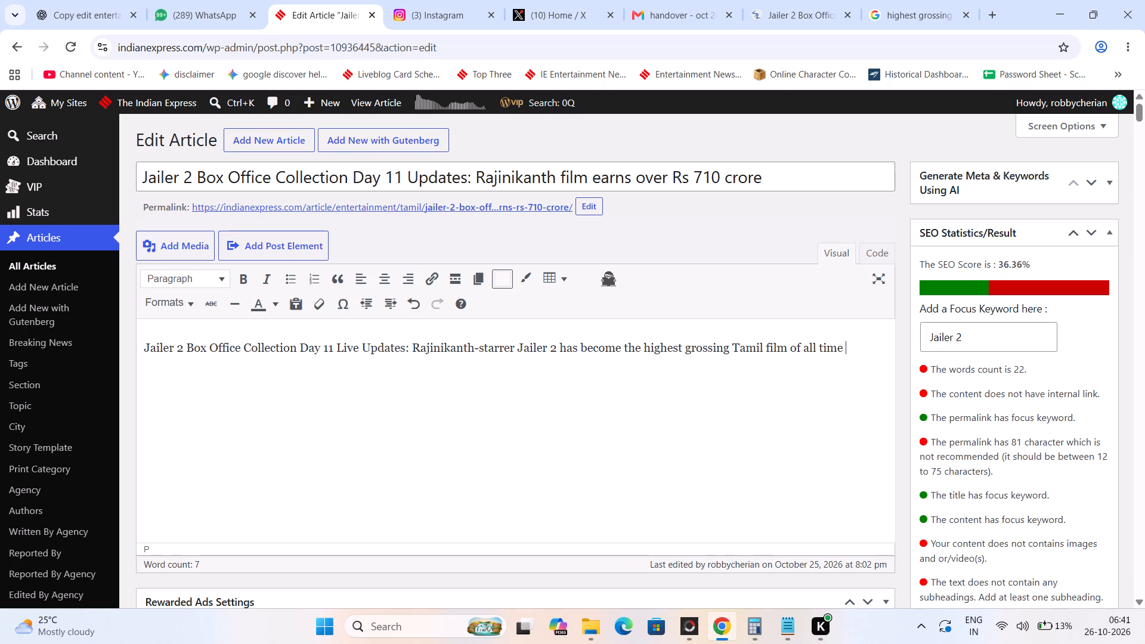
text(wi)
key(BackSpace)
key(BackSpace)
text(in ju)
key(BackSpace)
text(ust 11 day t)
key(BackSpace)
text(at the)
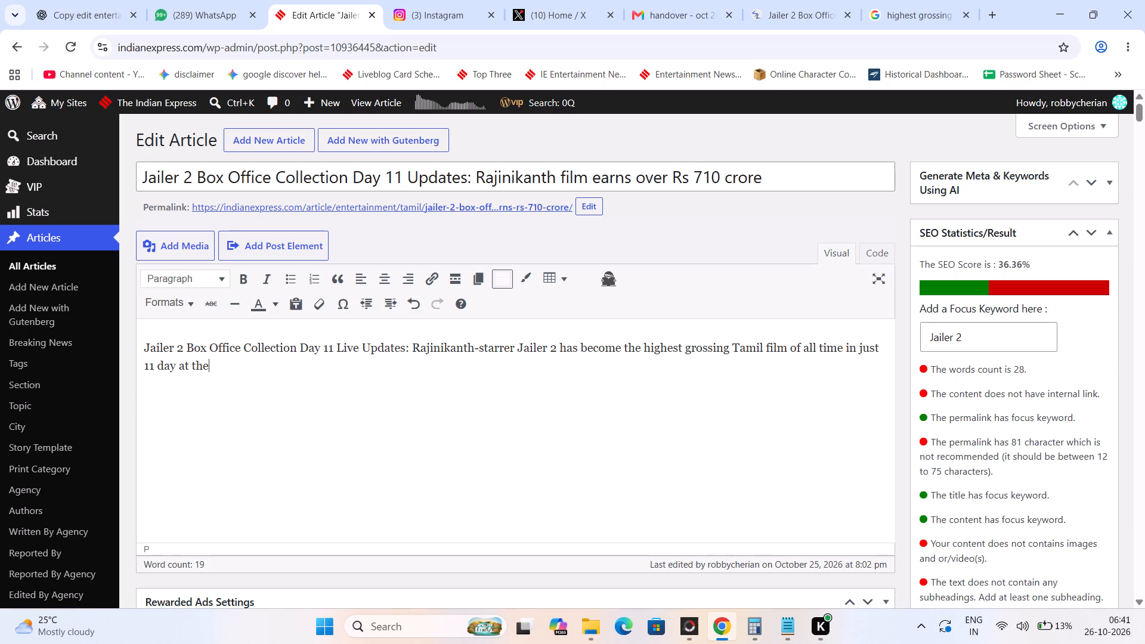
key(space)
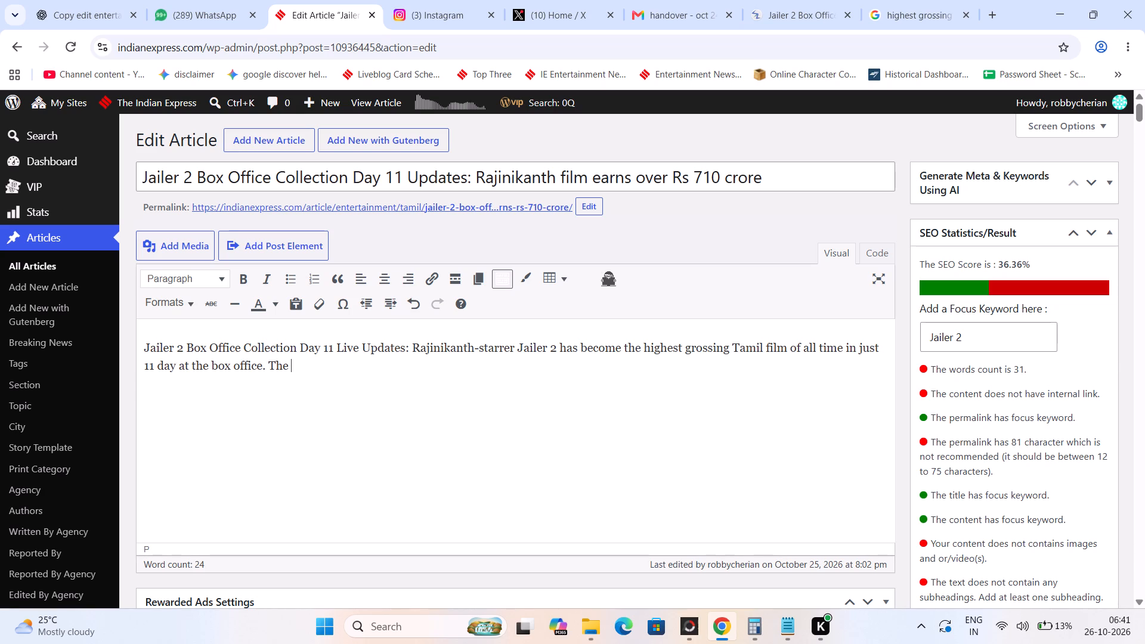
Write the second sentence as "The movie's touched the Rs 710 crore mark on Sunday, leaving behind Rajinikanth's own 2.0.".
text(movie' ww)
key(BackSpace)
key(BackSpace)
key(BackSpace)
text(s w)
key(BackSpace)
text(touched th)
key(space)
key(BackSpace)
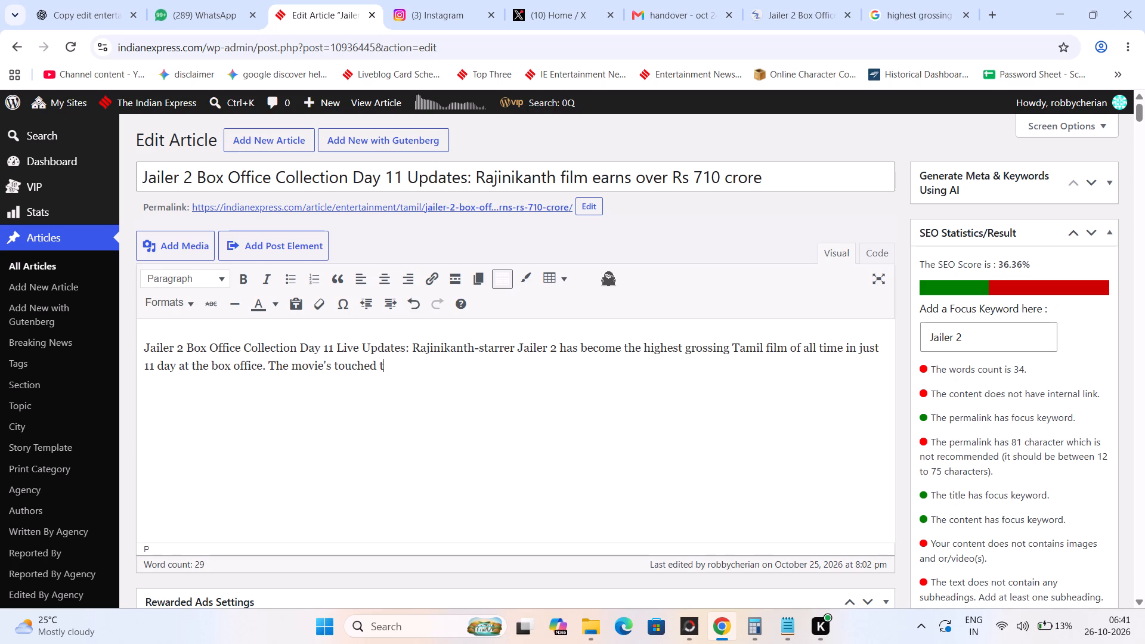
key(h)
key(BackSpace)
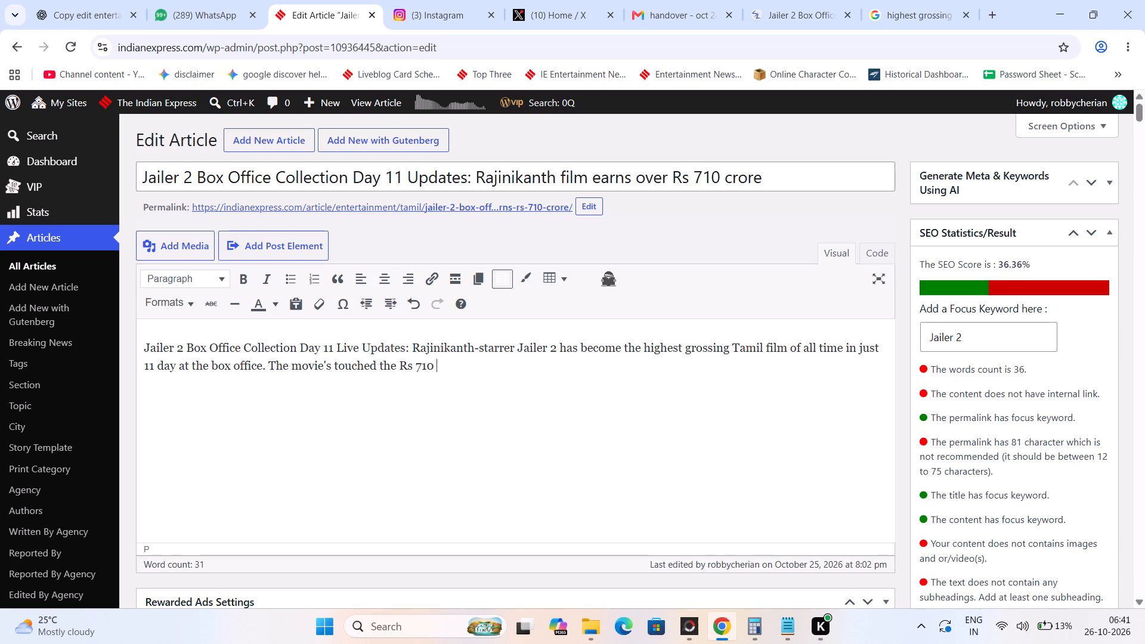
key(Left)
key(Left)
key(Left)
key(Right)
key(Right)
key(space)
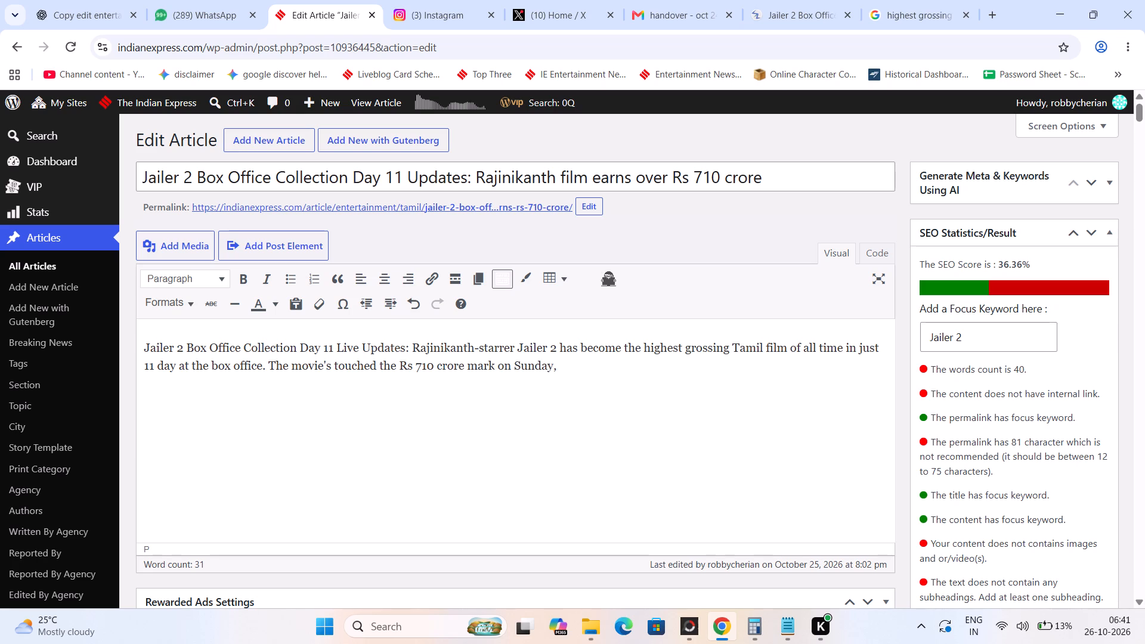
text(leaving behind)
key(space)
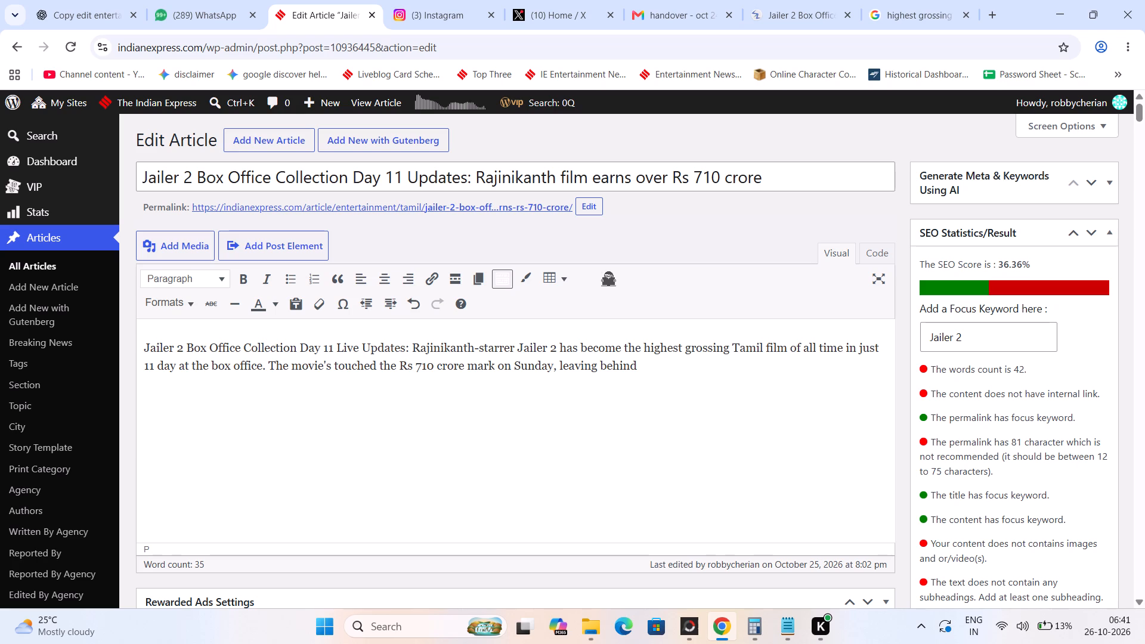
text(hi)
key(BackSpace)
key(BackSpace)
key(BackSpace)
key(BackSpace)
key(BackSpace)
text(ajinikan)
key(BackSpace)
key(BackSpace)
key(BackSpace)
text(kanth)
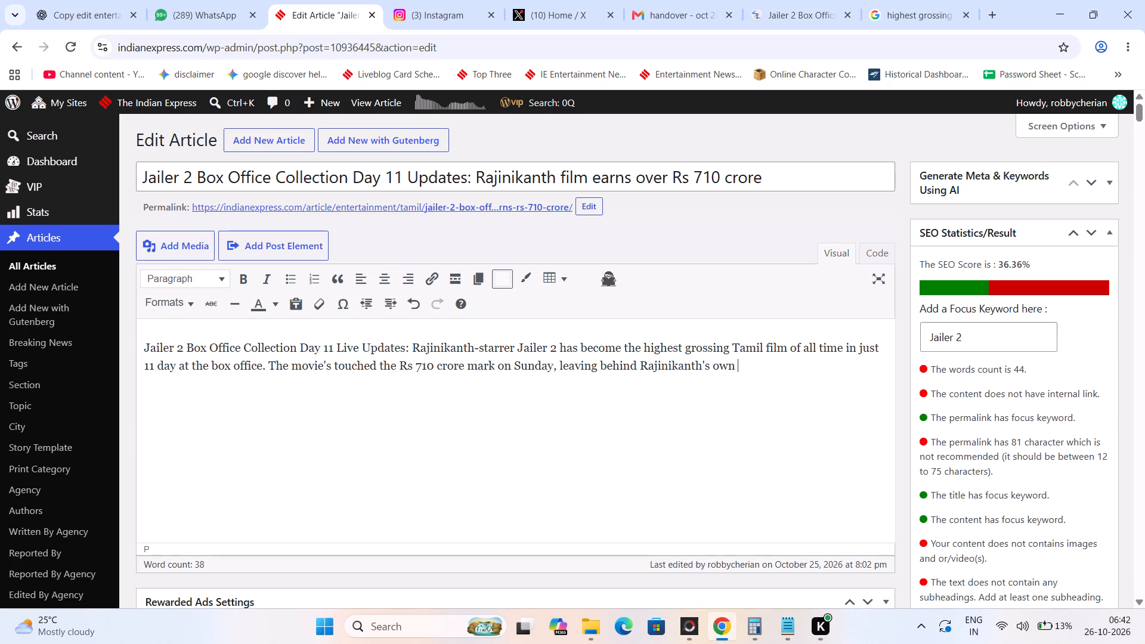
key(BackSpace)
key(space)
text(2.9)
key(BackSpace)
text(0.)
Cut "in just 11 day at the box office" from the first sentence so that it ends at "all time.".
drag(842, 348, 259, 411)
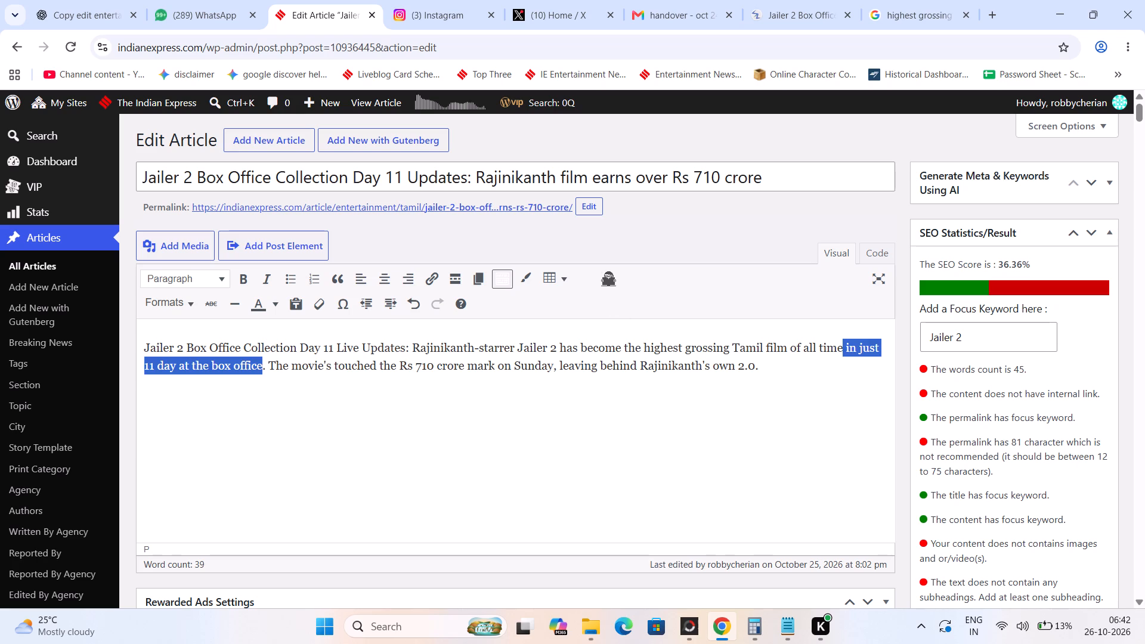
drag(259, 411, 271, 411)
key(period)
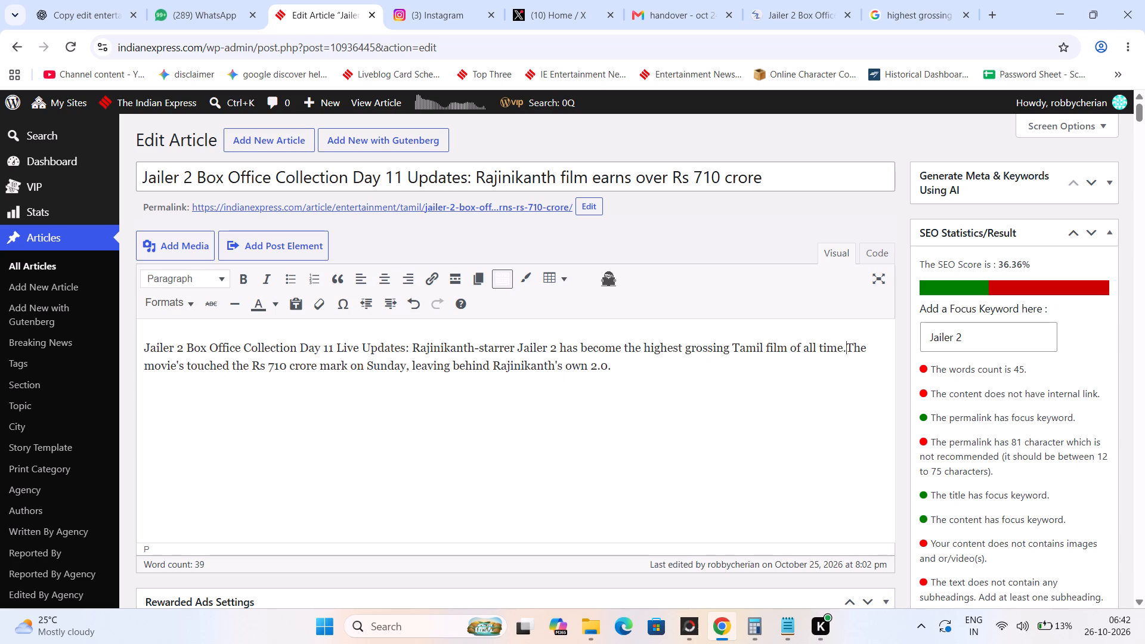
key(Right)
key(Left)
key(space)
Reword the start of the second sentence to "The movie achieved the feat on Sunday as it".
key(Right)
key(Right)
key(Right)
key(Right)
key(Right)
key(Right)
key(Right)
key(Right)
key(Right)
key(Right)
key(Right)
key(Right)
key(Right)
key(Right)
key(Left)
key(Left)
key(Left)
key(BackSpace)
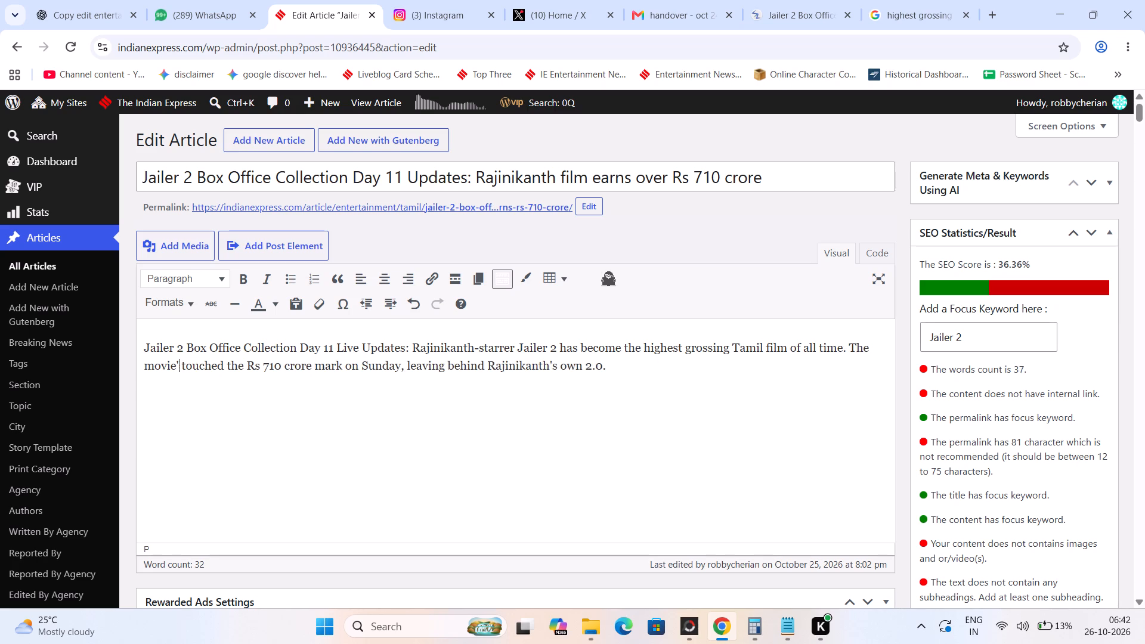
key(BackSpace)
key(space)
text(AH)
key(BackSpace)
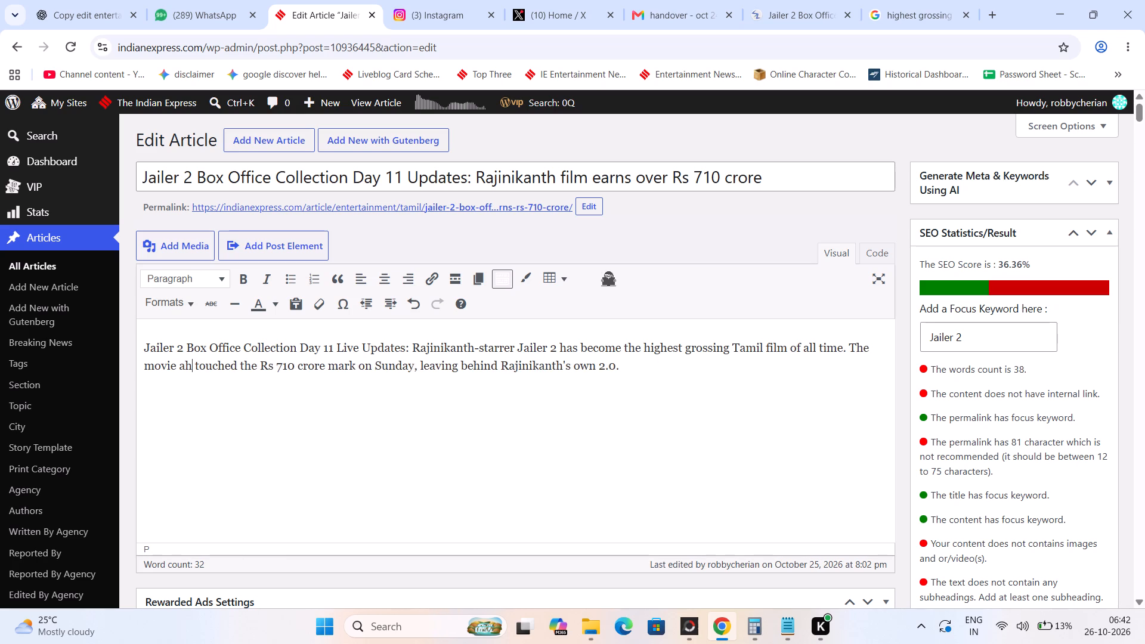
key(BackSpace)
text(chives)
key(BackSpace)
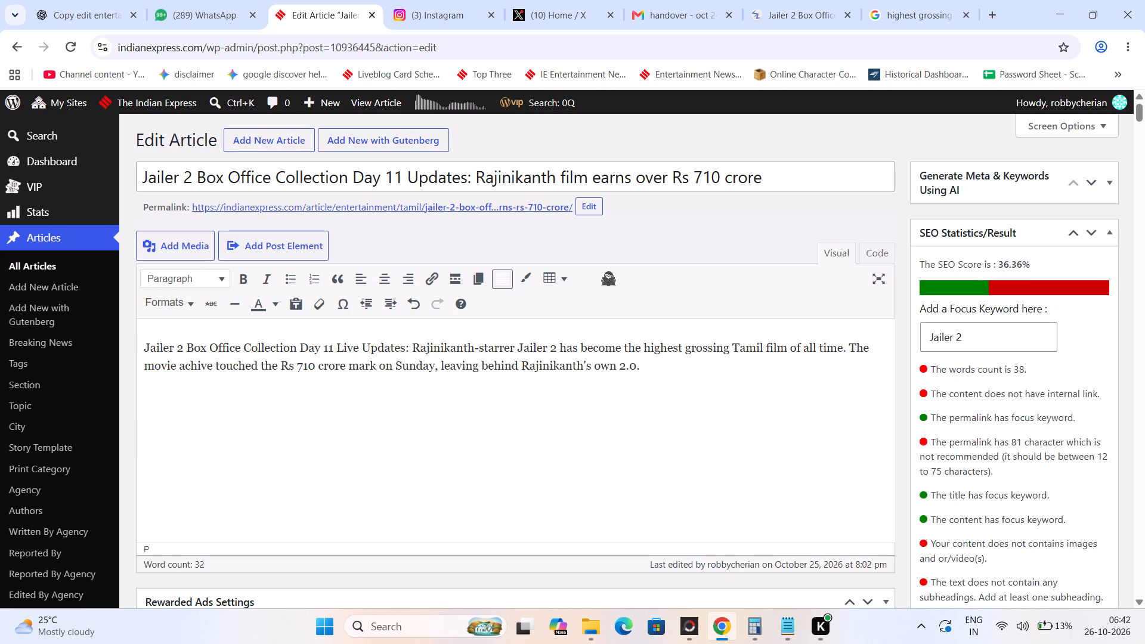
key(BackSpace)
key(BackSpace)
text(eved the feat on)
key(space)
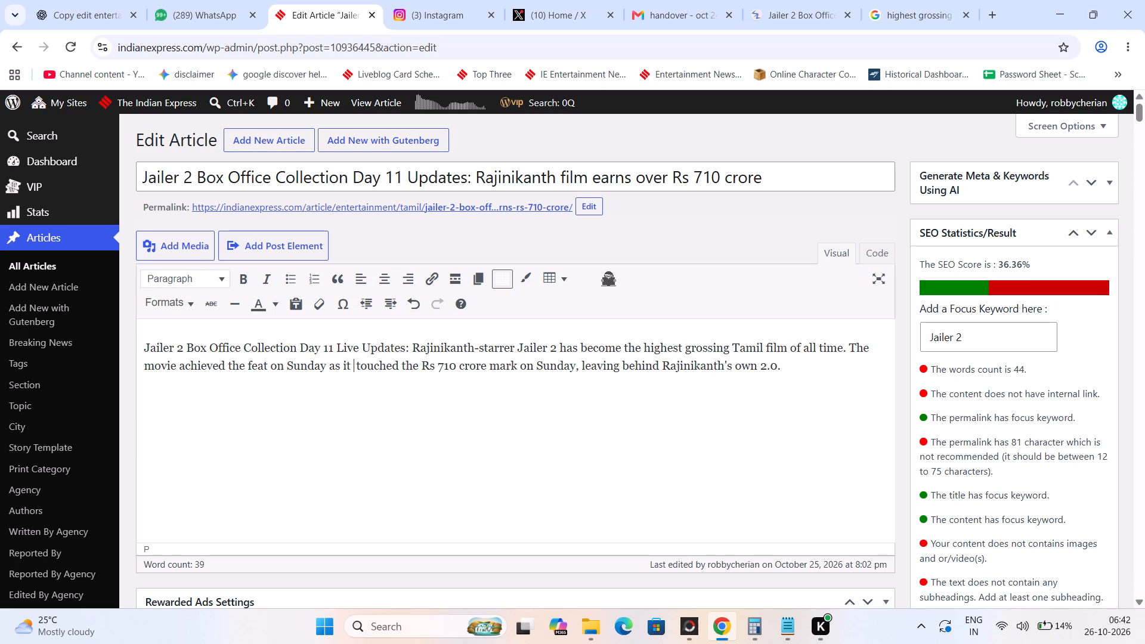
Replace "touched the Rs 710 crore mark on Sunday, leaving behind" in the second sentence with "crossed".
text(crossed)
key(space)
key(Delete)
key(Delete)
key(Delete)
key(Delete)
key(Delete)
key(Delete)
key(Delete)
key(Delete)
key(Delete)
key(Delete)
key(Delete)
key(Delete)
key(Delete)
key(Delete)
key(Delete)
key(Delete)
key(Delete)
key(Delete)
key(Delete)
key(Delete)
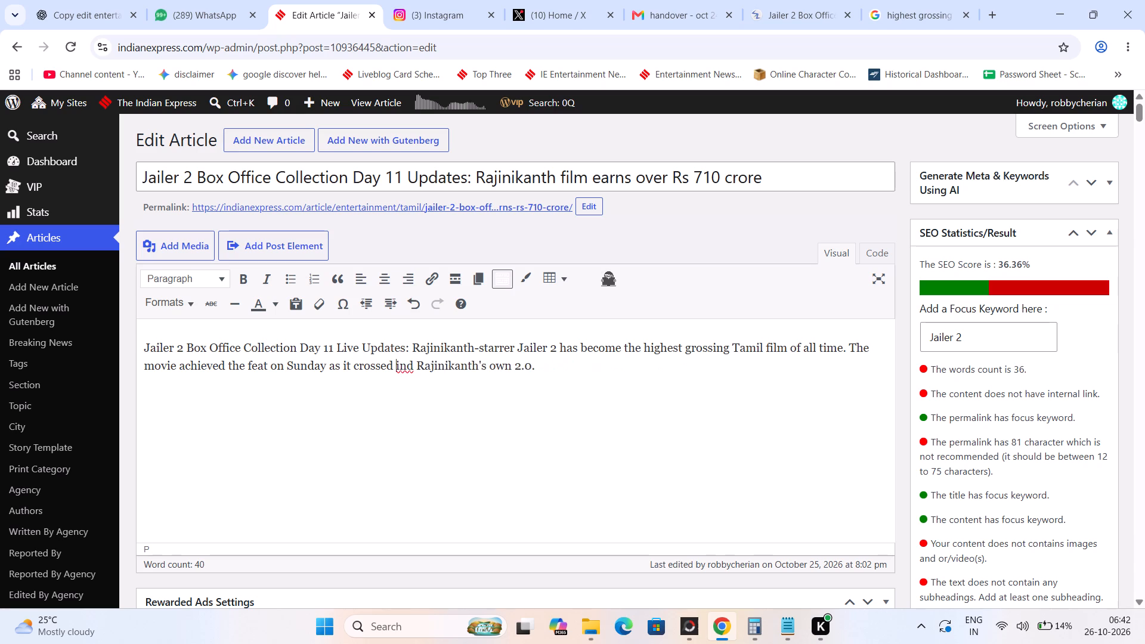
key(Delete)
key(Delete)
key(Delete)
key(Delete)
Remove the full stop after "2.0" in the second sentence and continue it with "earnings of".
key(Right)
key(Right)
key(Right)
key(Right)
key(Right)
key(Right)
key(Right)
key(Right)
key(Right)
key(Right)
key(Right)
key(Right)
key(Right)
key(Right)
key(Right)
key(Right)
key(Right)
key(Right)
key(Right)
key(Right)
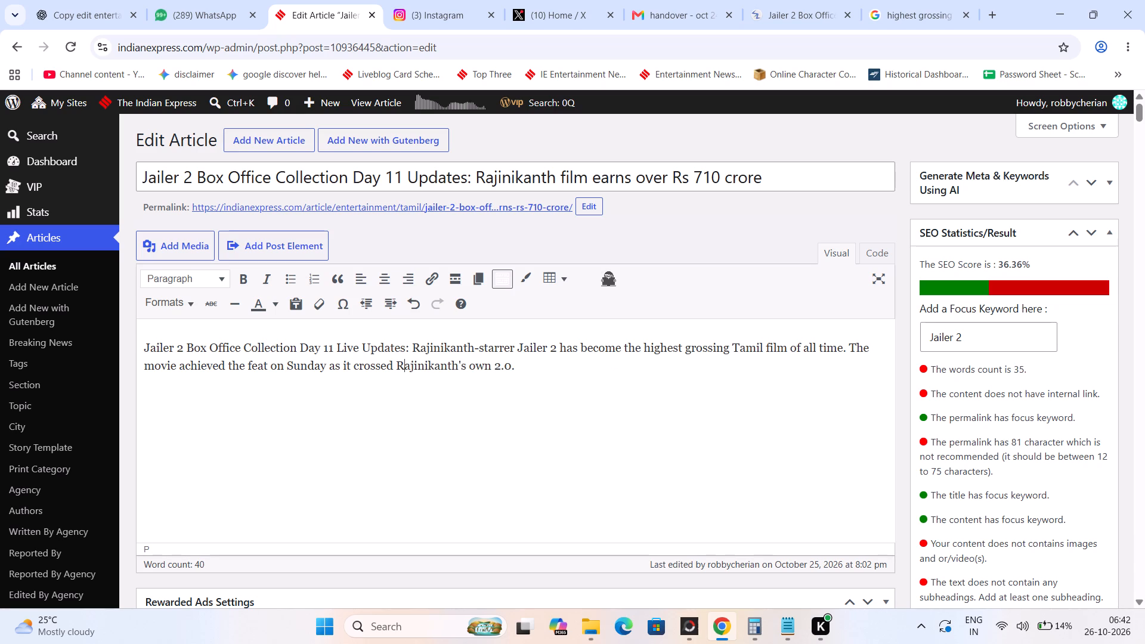
key(BackSpace)
key(space)
text(earnings)
key(space)
text(of)
key(space)
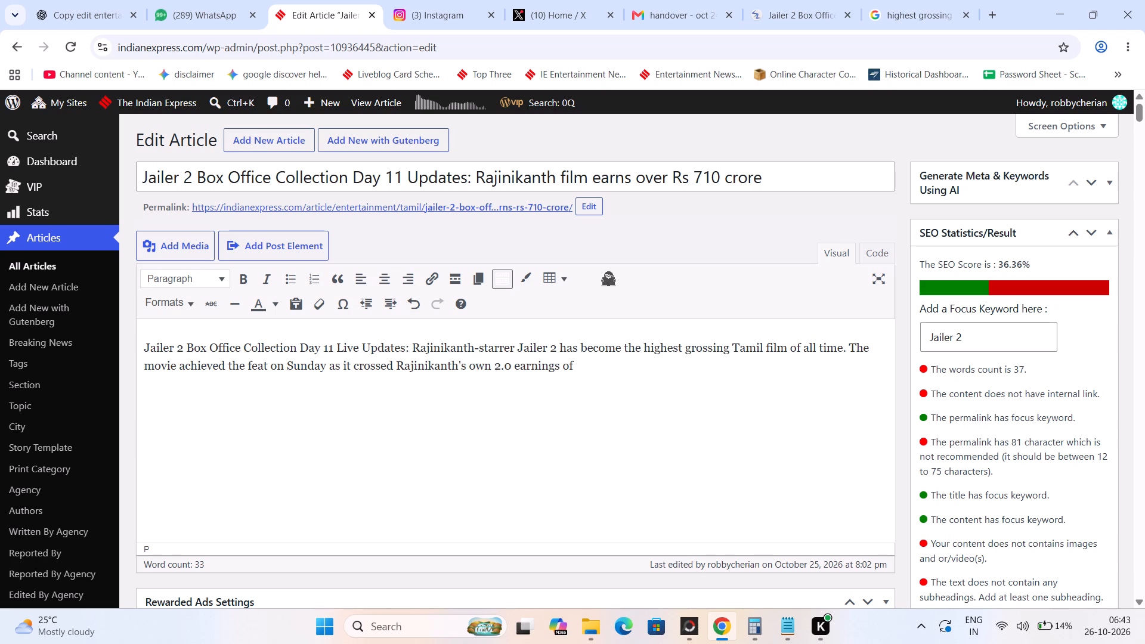
Make "2.0" possessive in the second sentence so that it reads "2.0's earnings of".
key(Left)
key(Left)
key(Left)
key(Left)
key(Left)
key(Left)
key(Left)
key(Left)
key(Left)
key(Left)
key(Left)
key(Left)
key(Left)
key(Left)
key(Right)
text(;s)
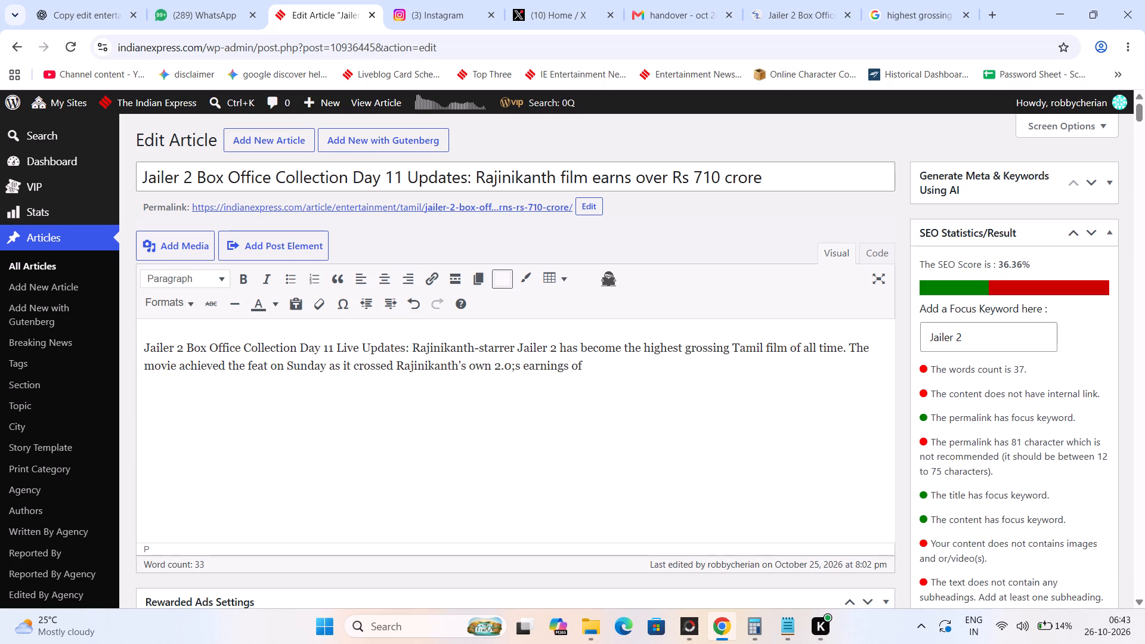
key(BackSpace)
key(BackSpace)
text('s)
Check 2.0's worldwide total in the Tamil rankings and add "Rs 691 crore" after "earnings of".
click(775, 0)
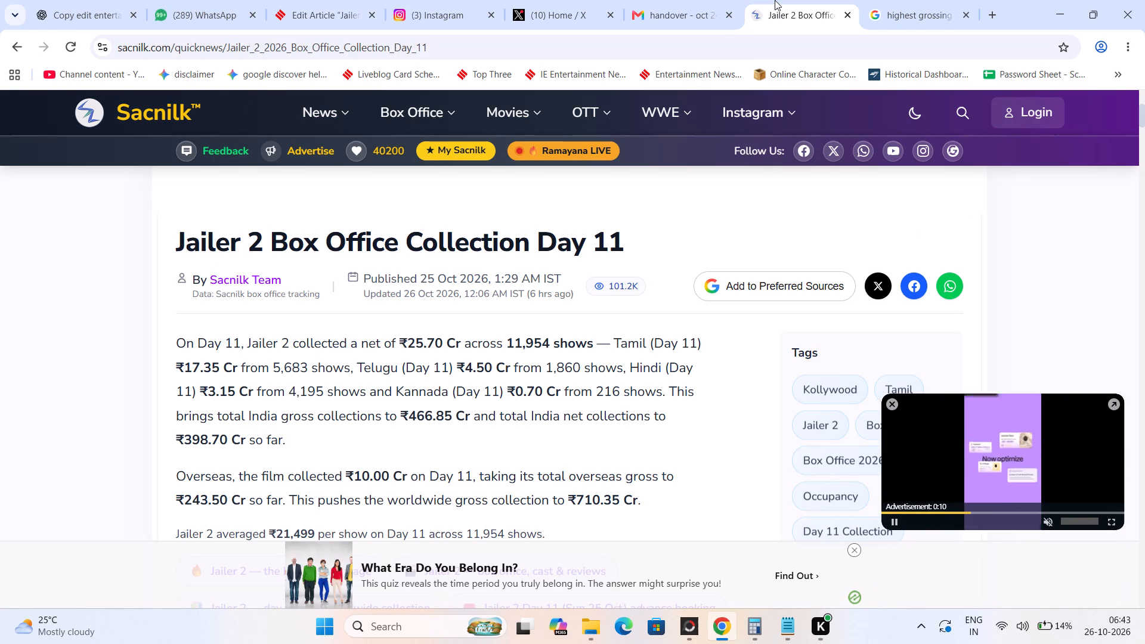
click(869, 0)
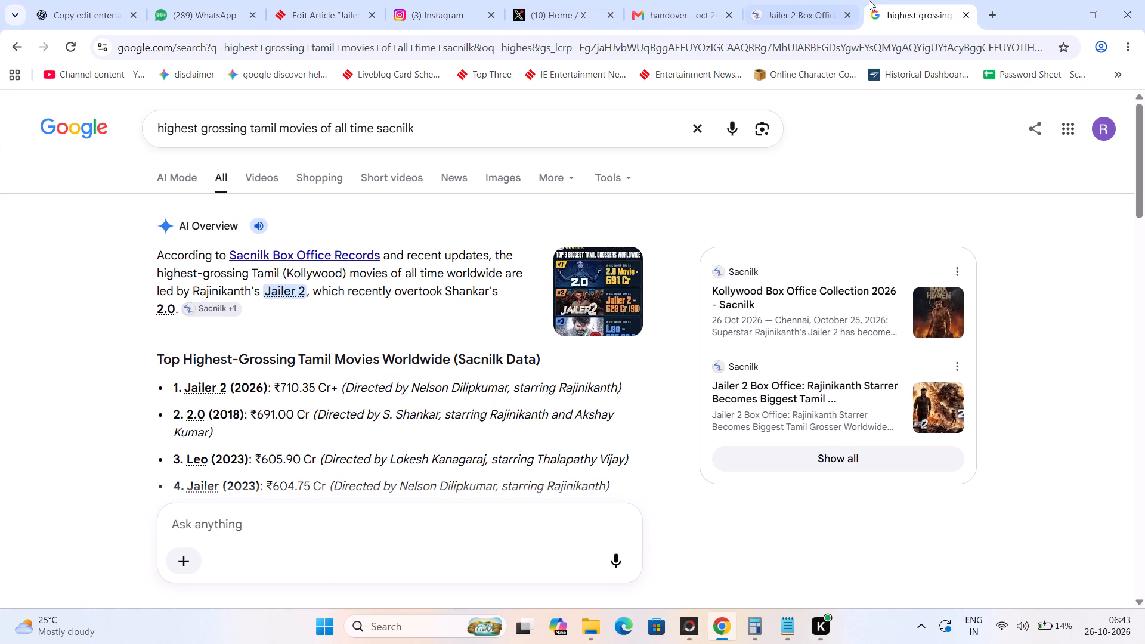
click(318, 0)
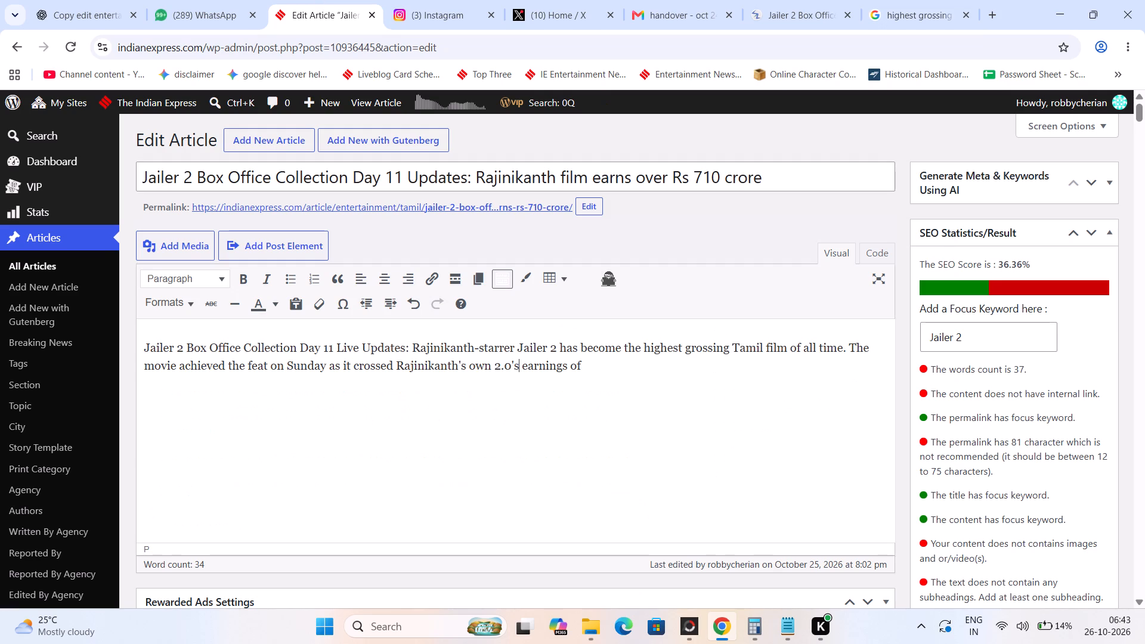
click(613, 369)
text(691 crore)
Check the rankings again and finish the second sentence with "and ended the day with Rs 710 crore.".
click(950, 0)
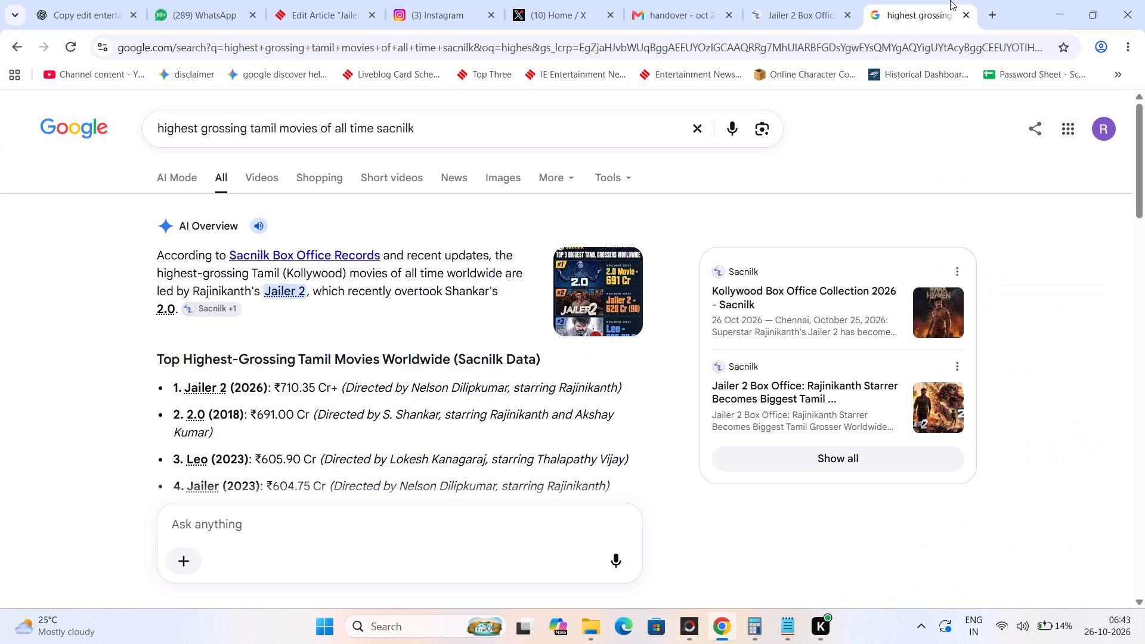
click(340, 0)
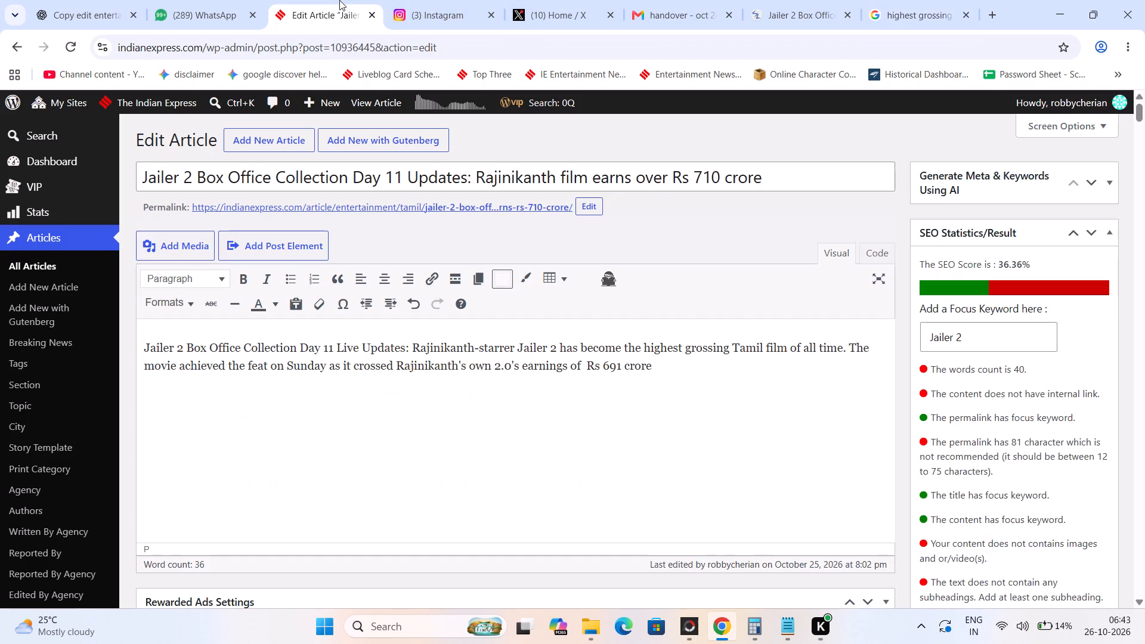
key(space)
text(and)
key(space)
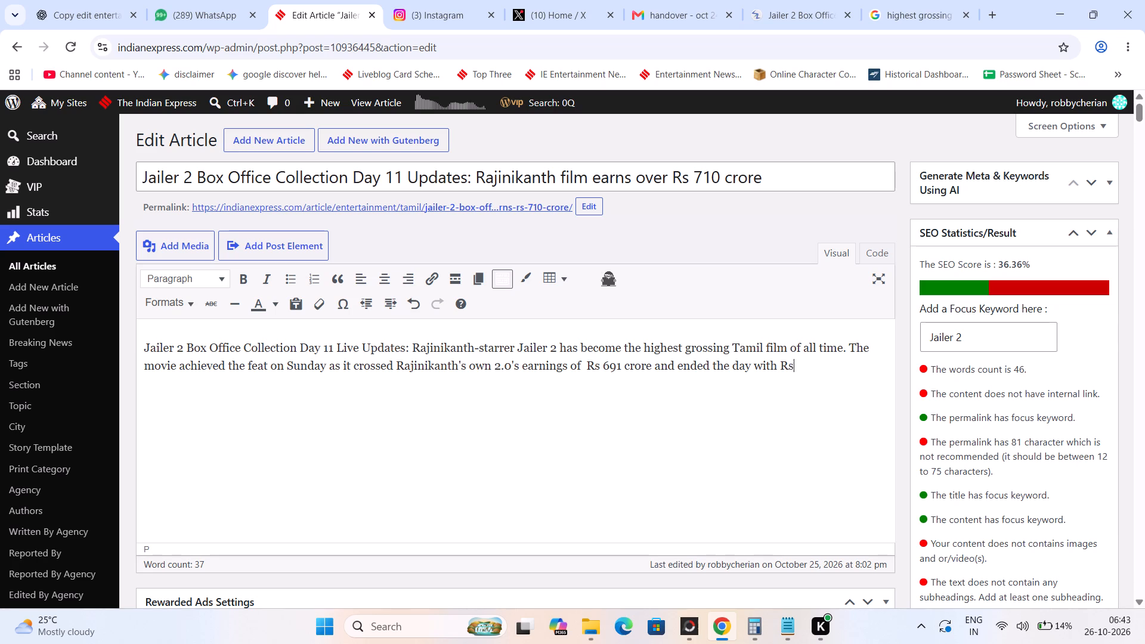
key(BackSpace)
key(BackSpace)
key(BackSpace)
key(BackSpace)
text(71)
text(0 crore.)
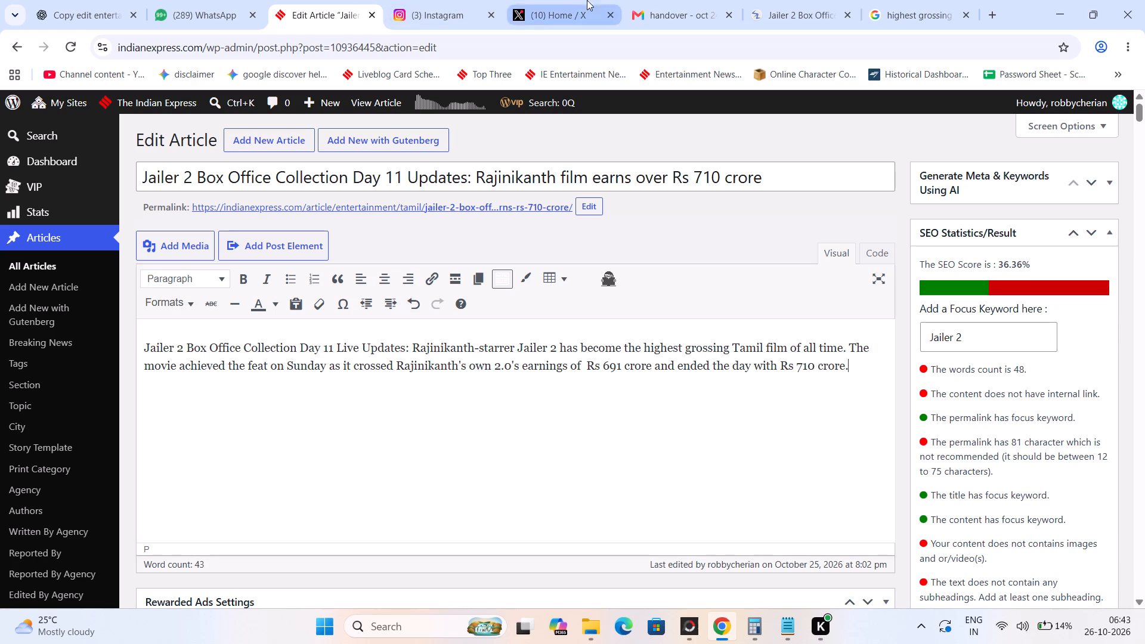
Check Jailer 2's exact total in the rankings and change the day-end figure to Rs 710.35 crore.
click(958, 0)
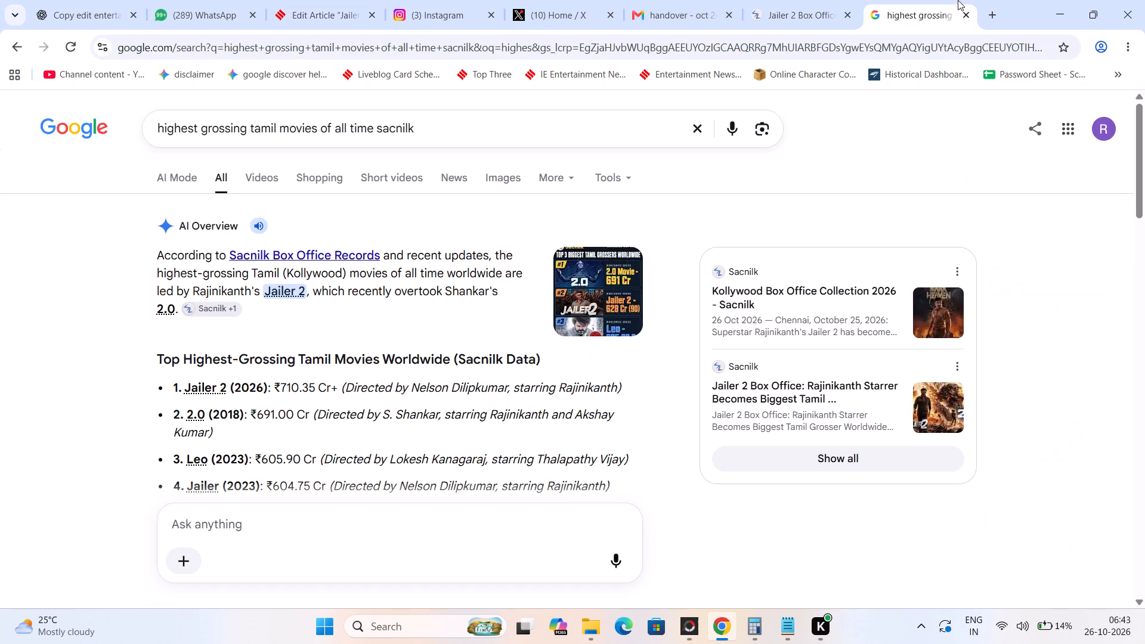
click(311, 0)
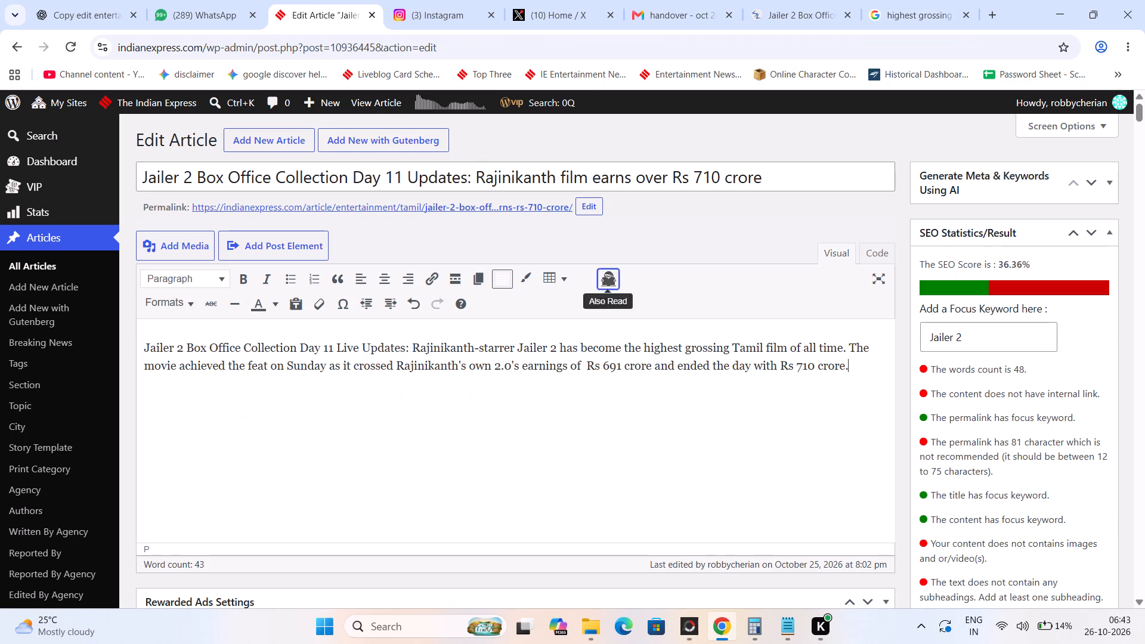
click(812, 367)
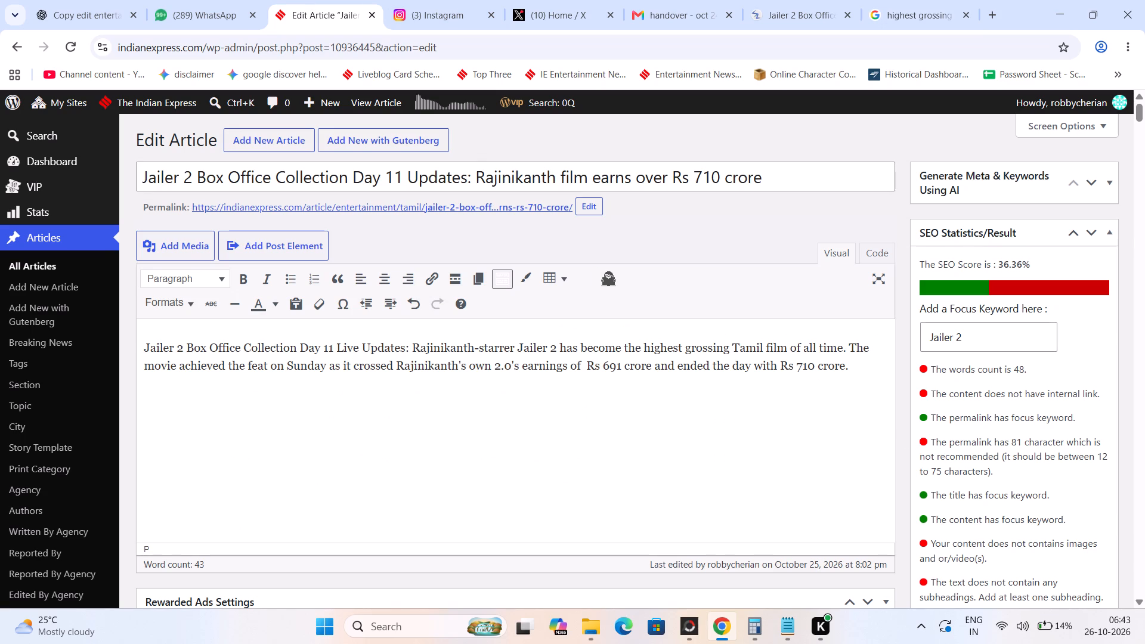
text(.35)
Start a third sentence with "At the Indian, the Nelson Dilipkumar directorial has earned".
click(869, 370)
drag(869, 370, 400, 358)
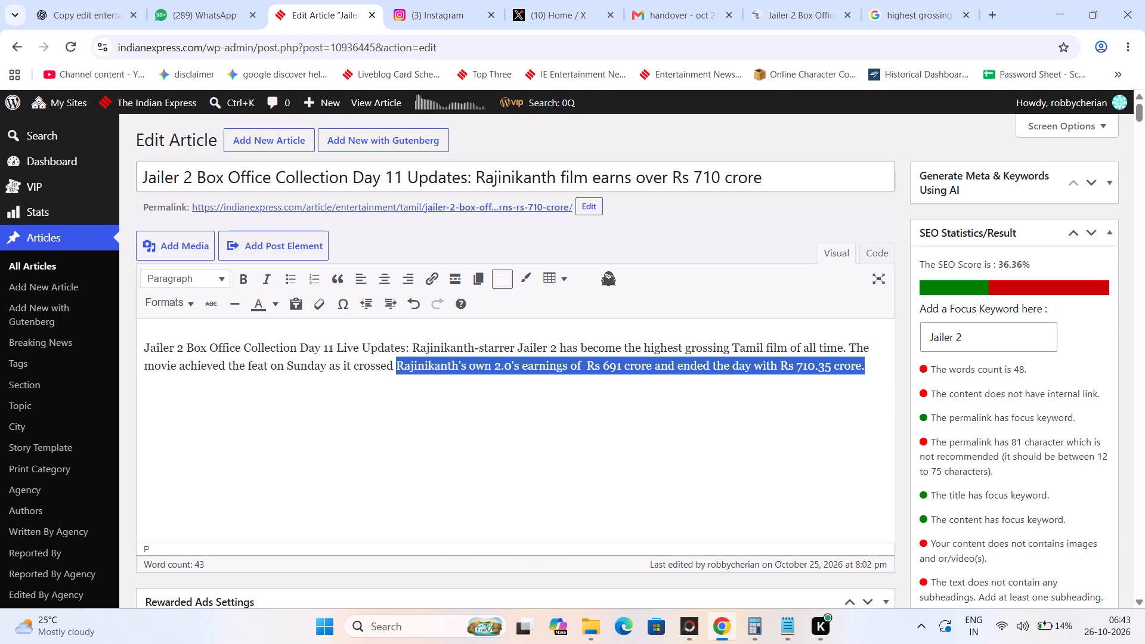
click(878, 371)
click(877, 370)
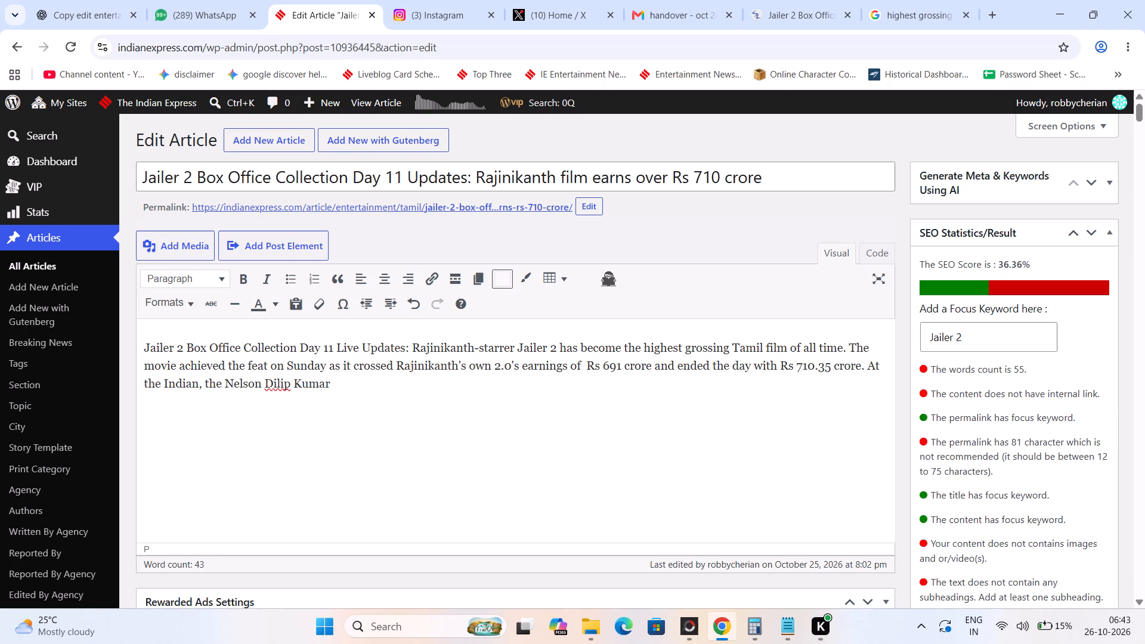
key(BackSpace)
key(BackSpace)
key(BackSpace)
key(BackSpace)
key(BackSpace)
key(BackSpace)
text(kumar)
key(space)
text(directoral)
key(space)
key(BackSpace)
key(BackSpace)
key(BackSpace)
text(ial has earned)
key(space)
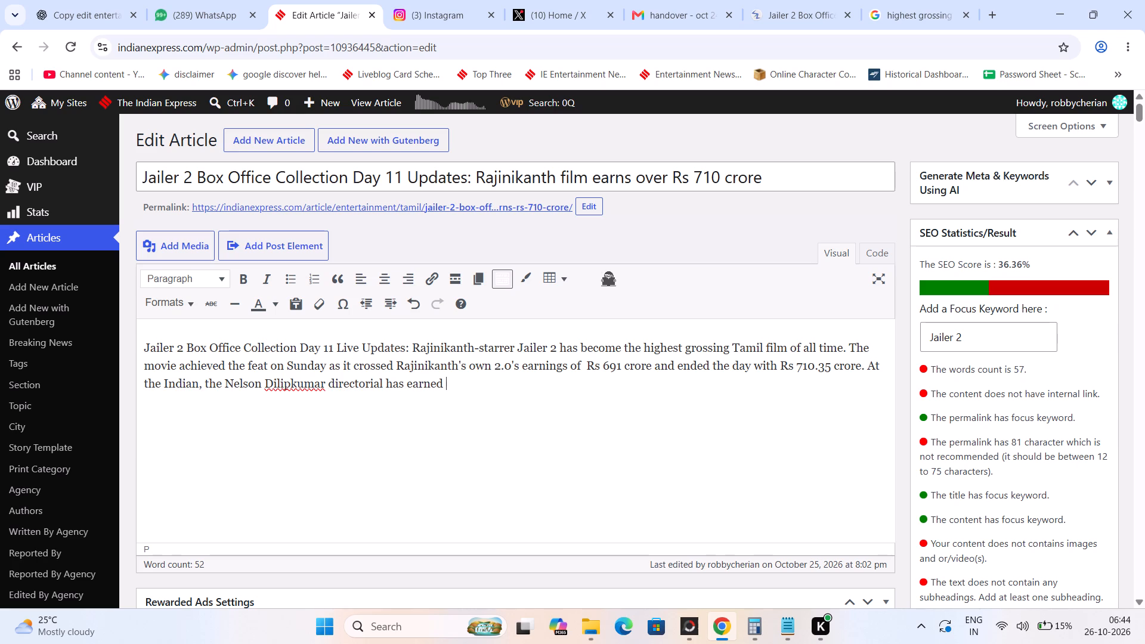
Replace "has earned" with "'s" and Sacnilk's text "total India gross collections to ₹466.85 Cr and total India net collections to ₹398.70 Cr so far.".
click(788, 0)
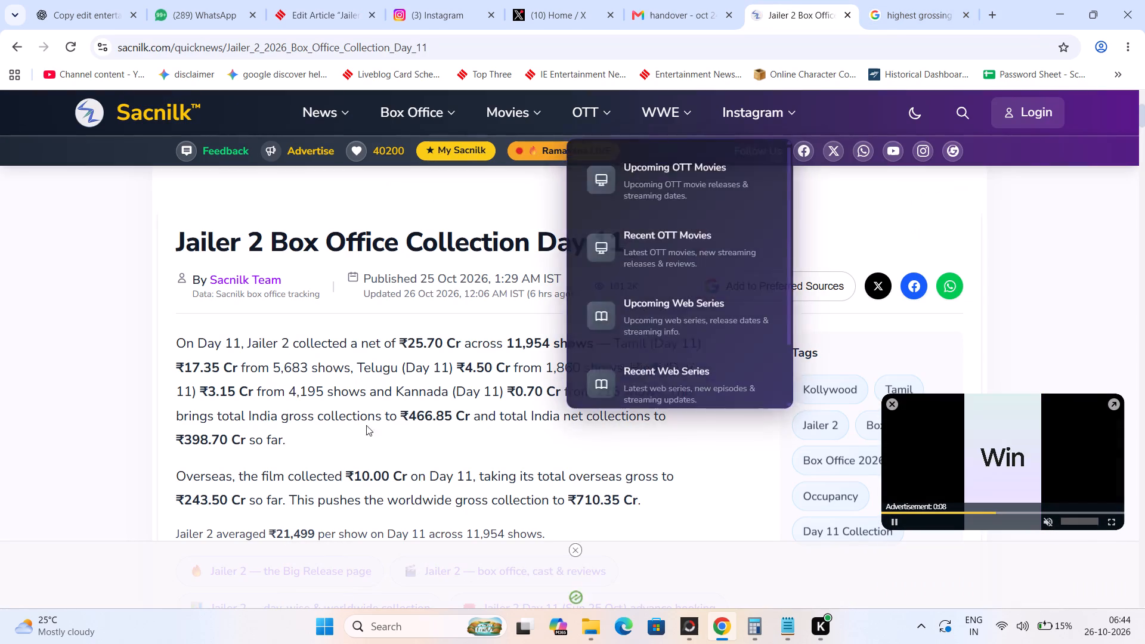
drag(429, 434, 401, 420)
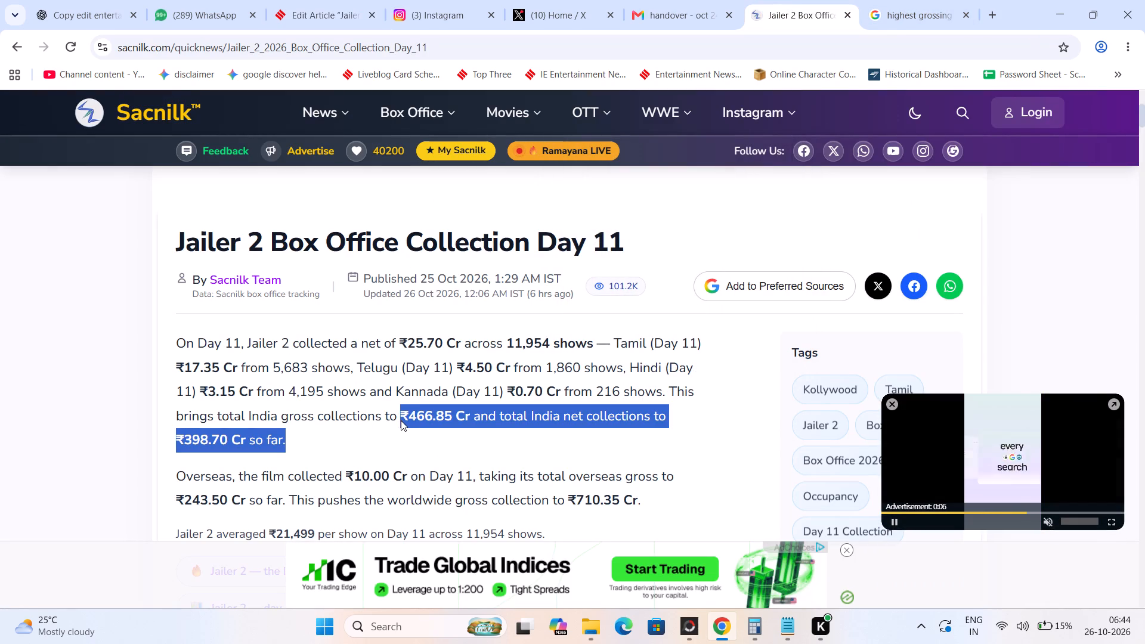
drag(401, 420, 218, 416)
right_click(218, 416)
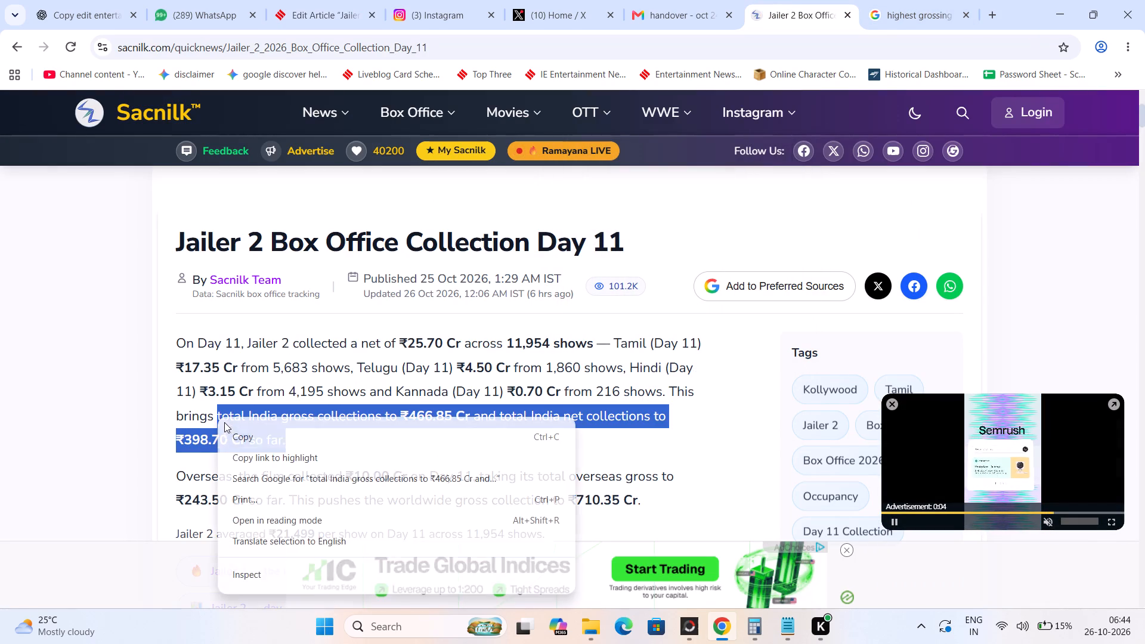
click(229, 431)
click(279, 0)
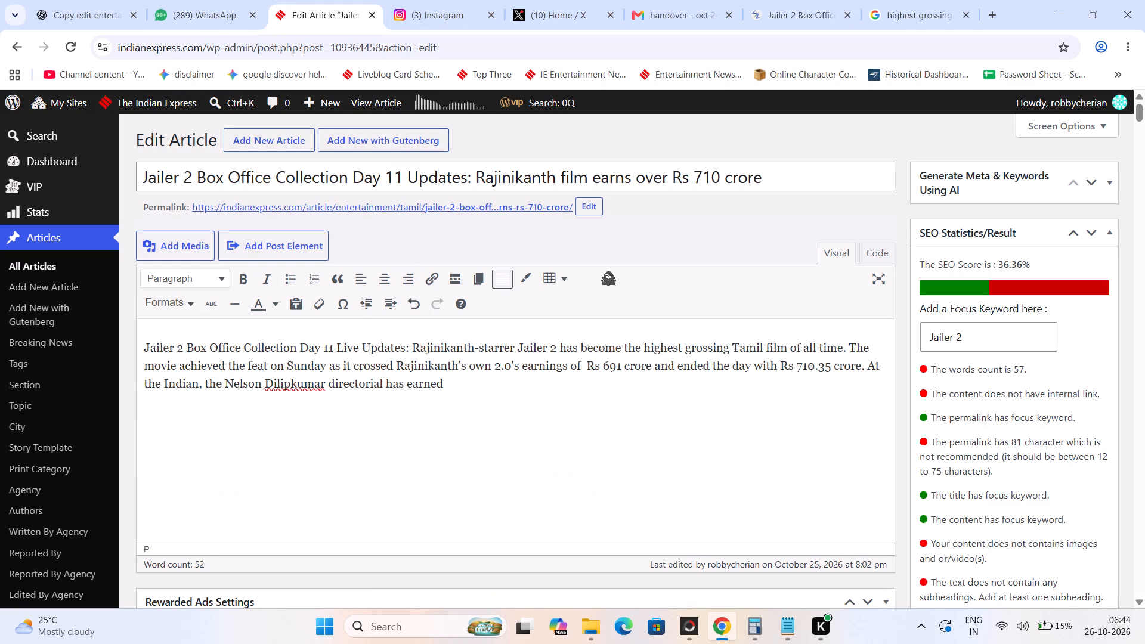
drag(515, 390, 382, 383)
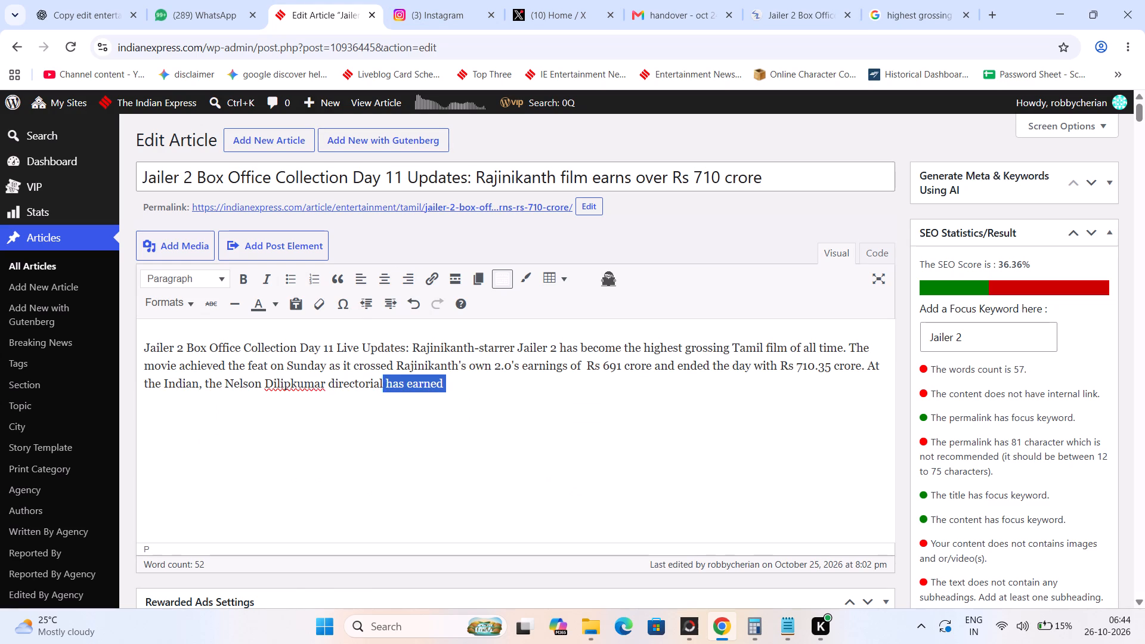
drag(382, 383, 382, 385)
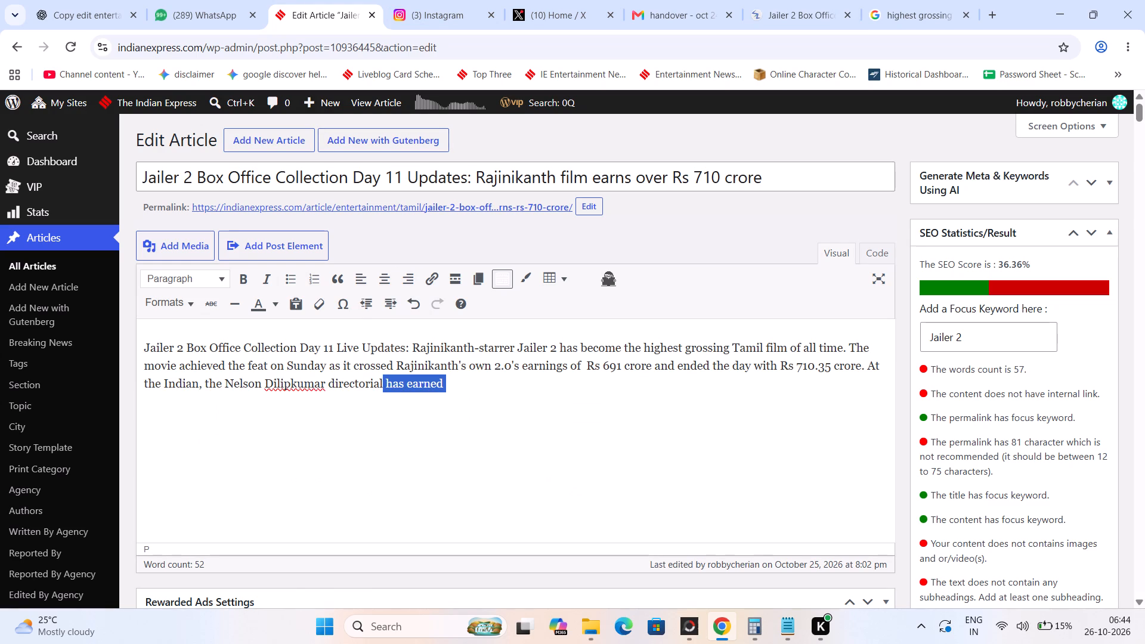
text('s)
key(space)
right_click(439, 389)
click(498, 244)
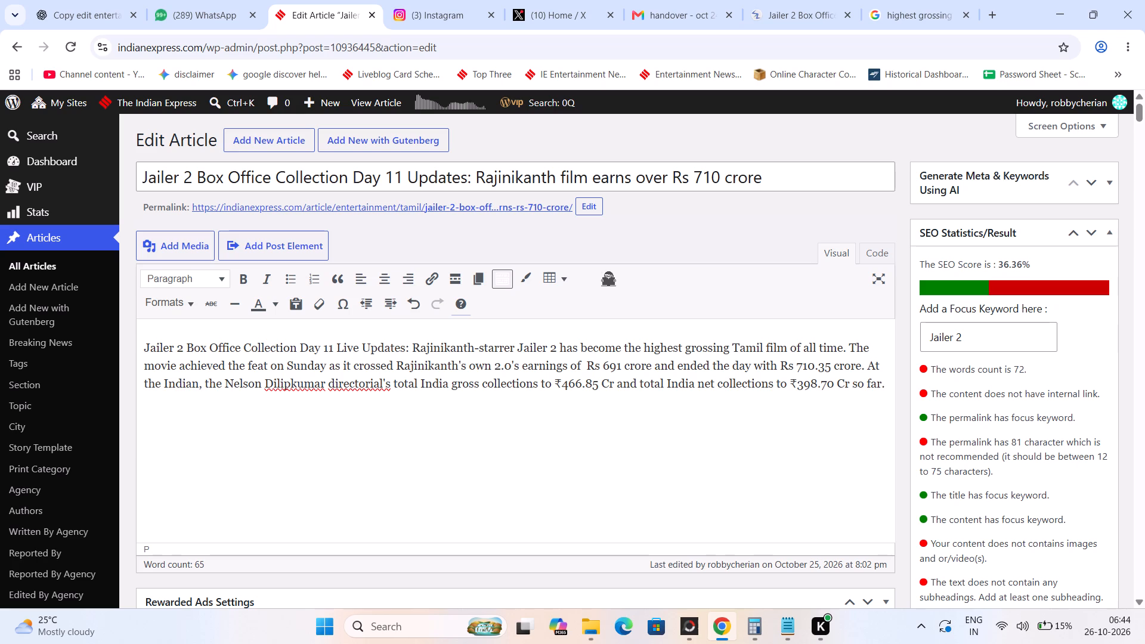
Change the opening of the third sentence from "At the Indian" to "In India".
click(196, 385)
key(BackSpace)
key(BackSpace)
key(BackSpace)
key(BackSpace)
key(BackSpace)
key(BackSpace)
key(BackSpace)
key(BackSpace)
key(BackSpace)
key(BackSpace)
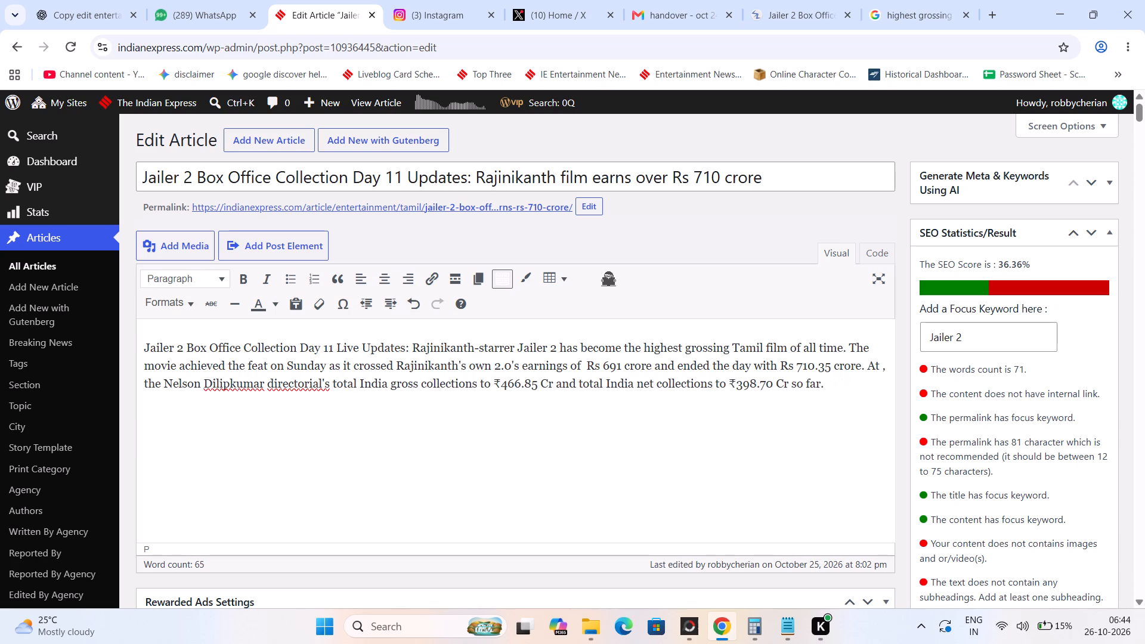
key(BackSpace)
key(BackSpace)
key(BackSpace)
Add "worldwide" after "Rs 710.35 crore" at the end of the second sentence.
key(Left)
key(Left)
key(Left)
key(Left)
key(Left)
key(Left)
key(Left)
key(Left)
key(Left)
key(Left)
key(Left)
key(Left)
key(Left)
key(Left)
key(Left)
key(Left)
key(Left)
key(Left)
key(Left)
key(Left)
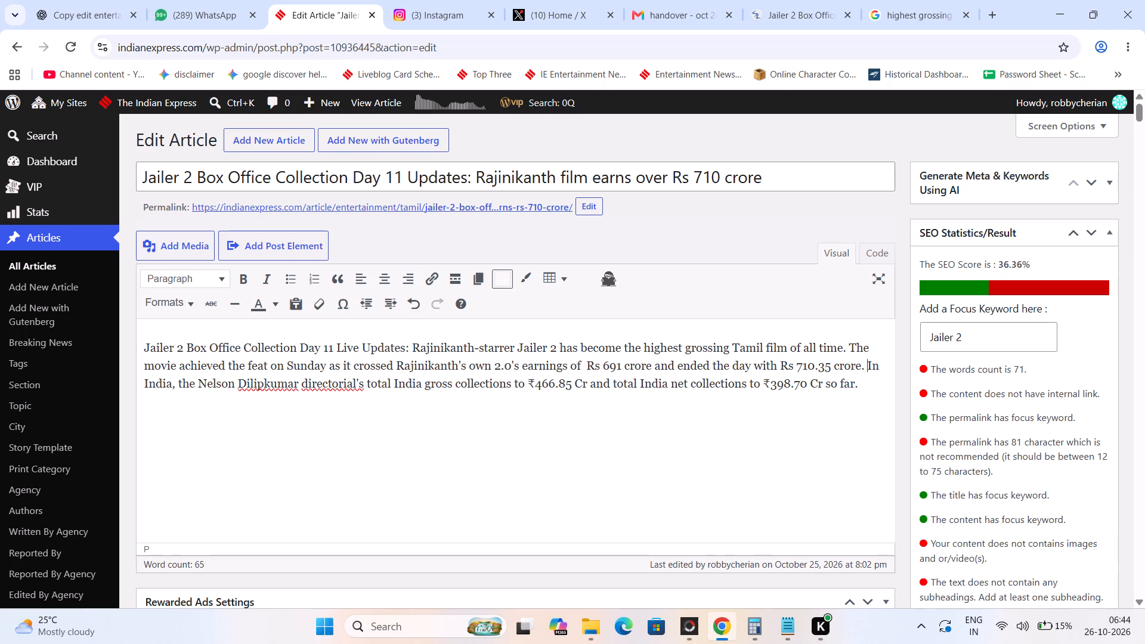
key(Right)
key(Right)
key(Right)
key(Right)
key(Right)
key(Right)
key(Right)
key(Right)
key(Right)
key(Right)
key(Right)
key(Right)
key(Right)
key(Right)
key(Right)
key(Right)
key(space)
text(wor)
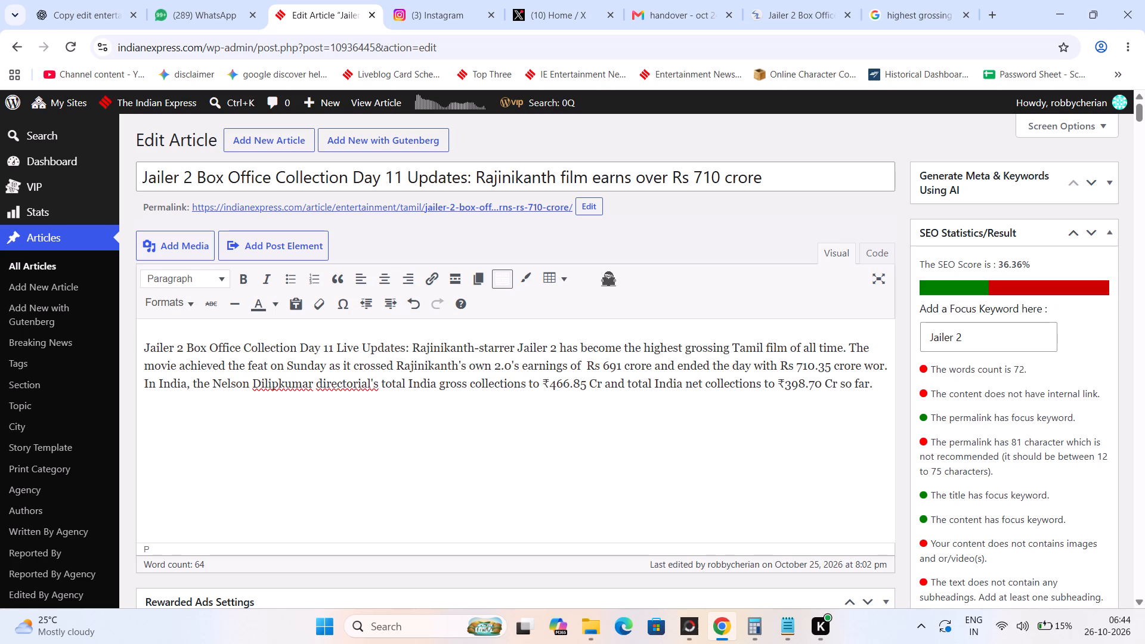
text(dlw)
key(BackSpace)
key(BackSpace)
key(BackSpace)
text(ldwde)
Reword the India gross collections figure in the third sentence to read "stands at Rs 466.85 crore".
key(Right)
key(Right)
key(Right)
key(Right)
key(Right)
key(Right)
key(Right)
key(Right)
key(Right)
key(Right)
key(Right)
key(Right)
key(Right)
key(Right)
key(Right)
key(Right)
key(Right)
key(Right)
key(Right)
key(Right)
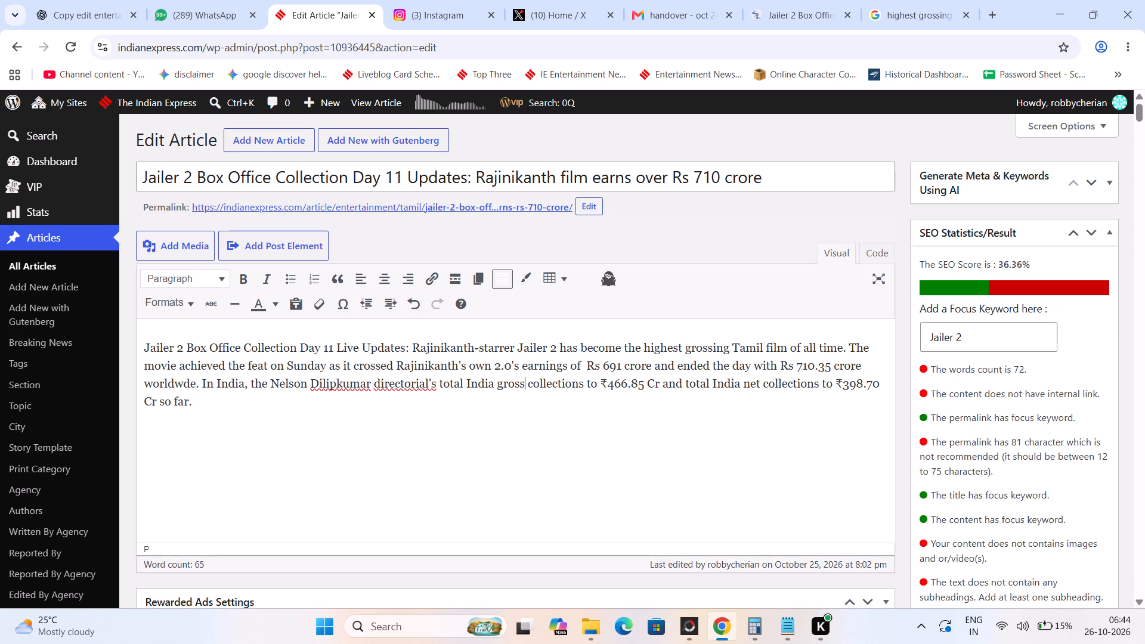
key(Right)
key(Right)
key(BackSpace)
key(BackSpace)
text(stands at)
key(Right)
key(Right)
key(Right)
key(Right)
key(Right)
key(Right)
key(Right)
key(Right)
key(Right)
key(Right)
key(Right)
key(Right)
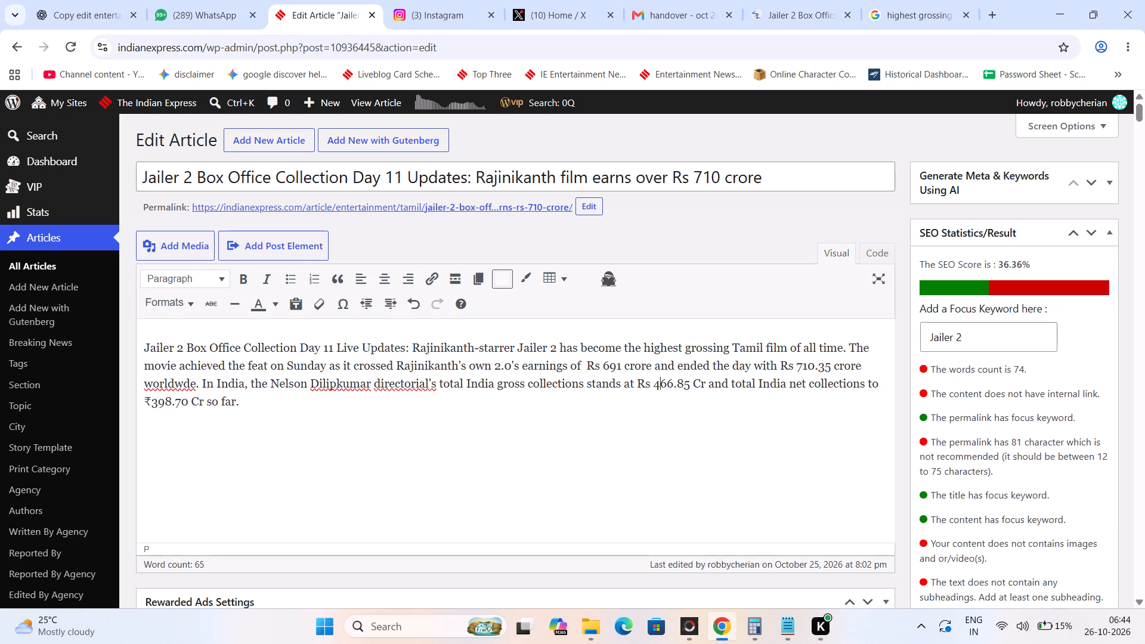
key(BackSpace)
key(BackSpace)
key(BackSpace)
text(co)
key(BackSpace)
text(rore)
key(space)
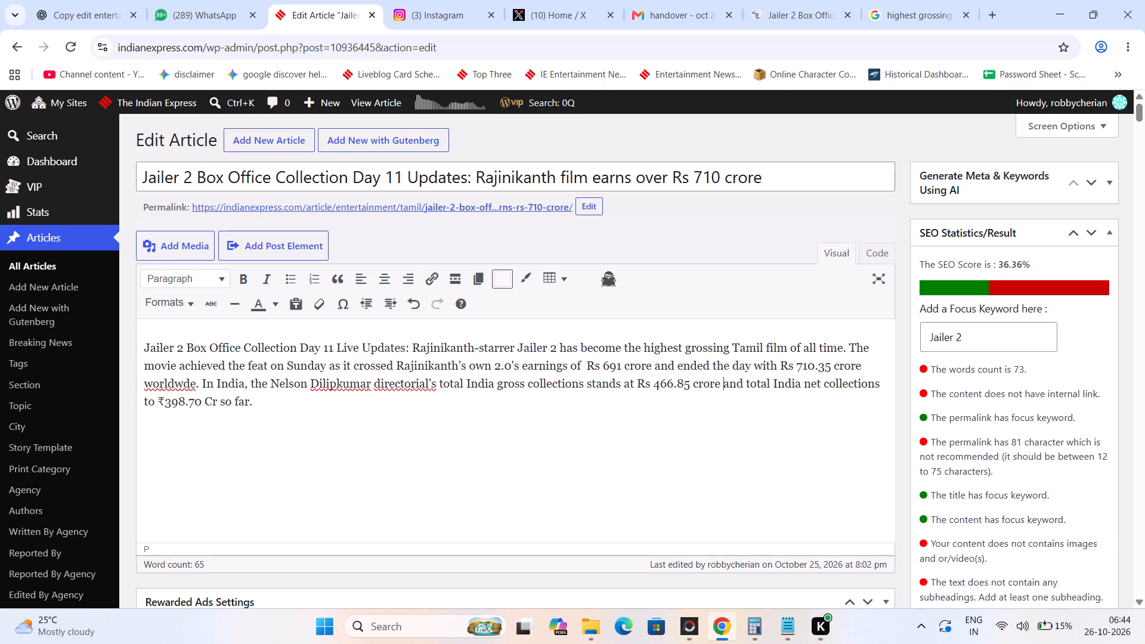
Replace "and" before "total India net collections" with ", while the".
key(BackSpace)
text(, while)
key(space)
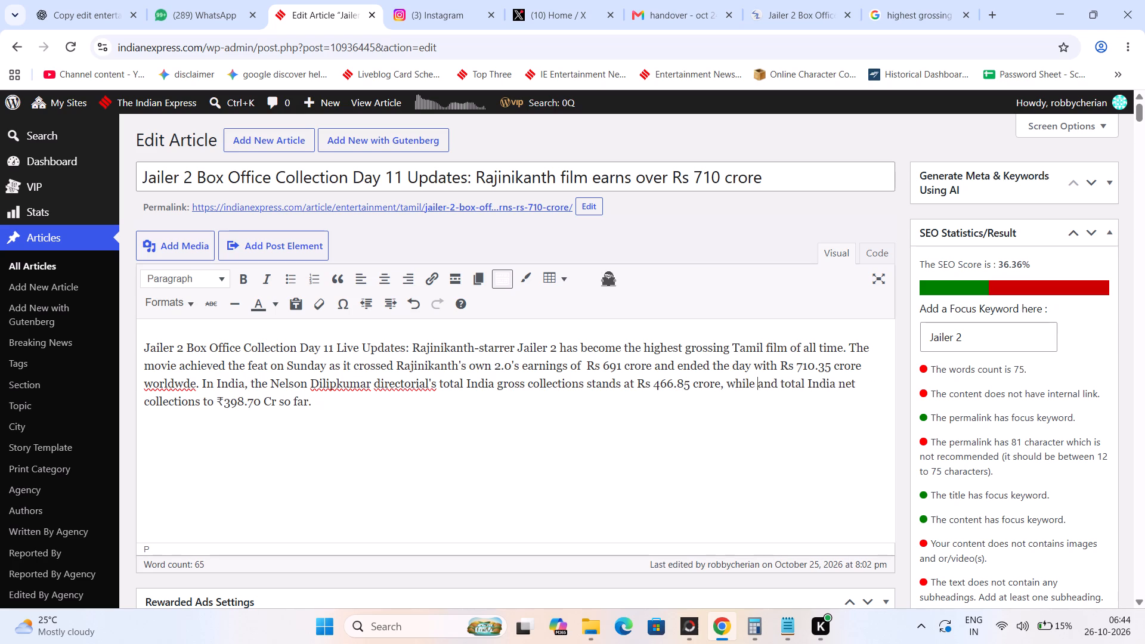
key(Delete)
key(Delete)
key(Delete)
key(Delete)
text(the)
key(space)
Replace "to ₹" before the India net collections figure with "has reached Rs".
key(Right)
key(Right)
key(Right)
key(Right)
key(Right)
key(Right)
key(Right)
key(Right)
key(Right)
key(Right)
key(Right)
key(Right)
key(Right)
key(Right)
key(Right)
key(Right)
key(Right)
key(Right)
key(Right)
key(Right)
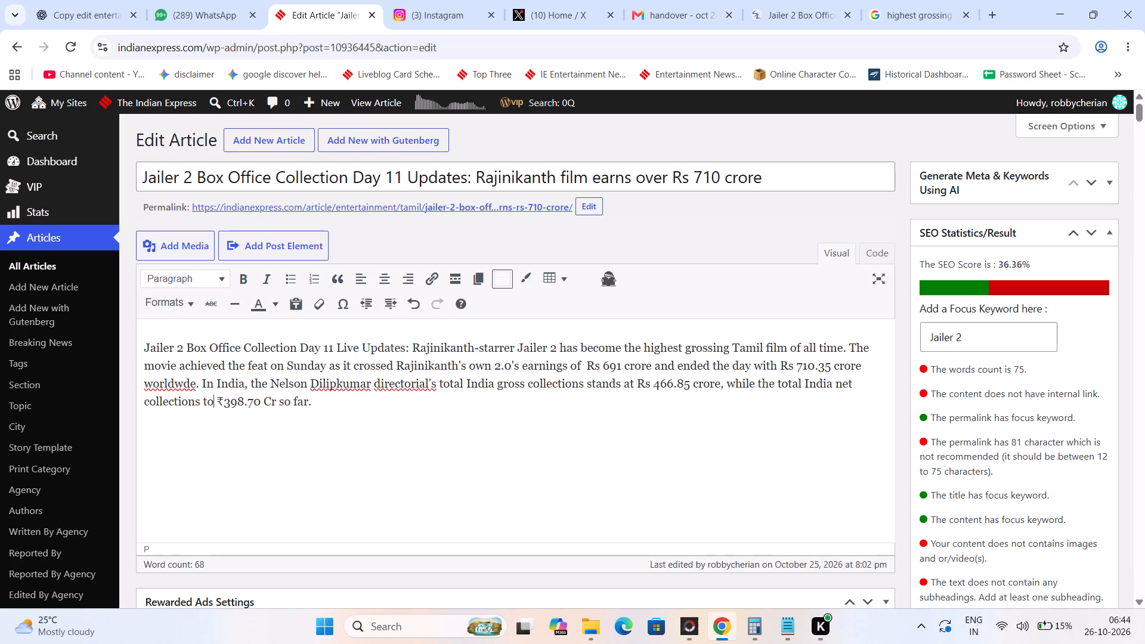
key(Right)
key(BackSpace)
key(BackSpace)
key(BackSpace)
key(BackSpace)
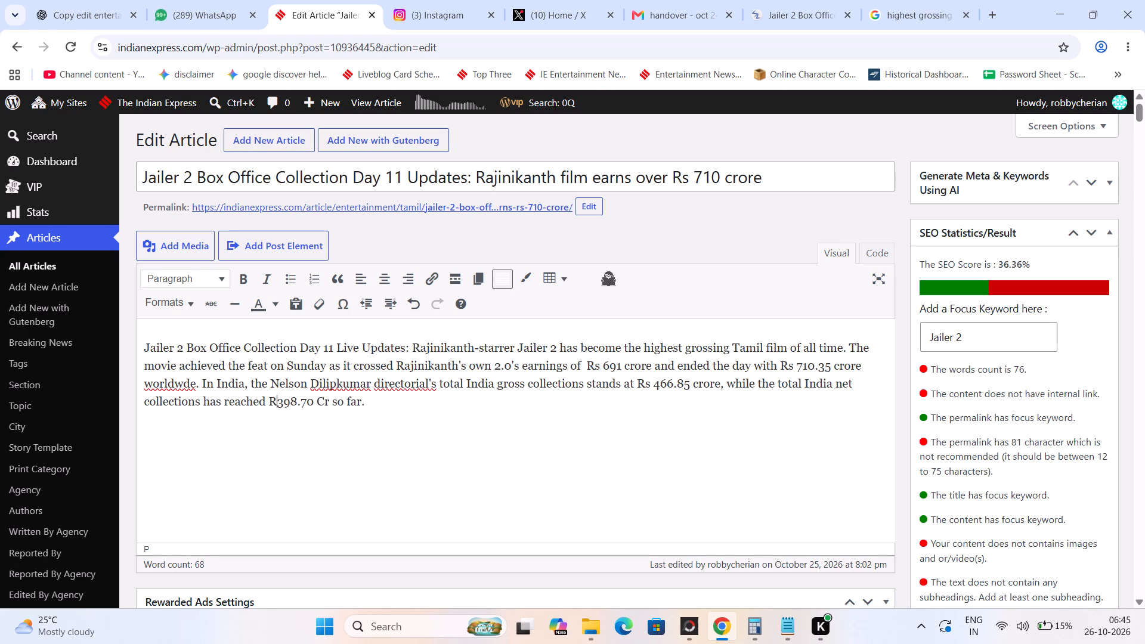
Replace "Cr so far" at the end of the third sentence with "crore, according to trade tracker Sacnilk".
key(Down)
key(Left)
key(BackSpace)
key(BackSpace)
key(BackSpace)
key(BackSpace)
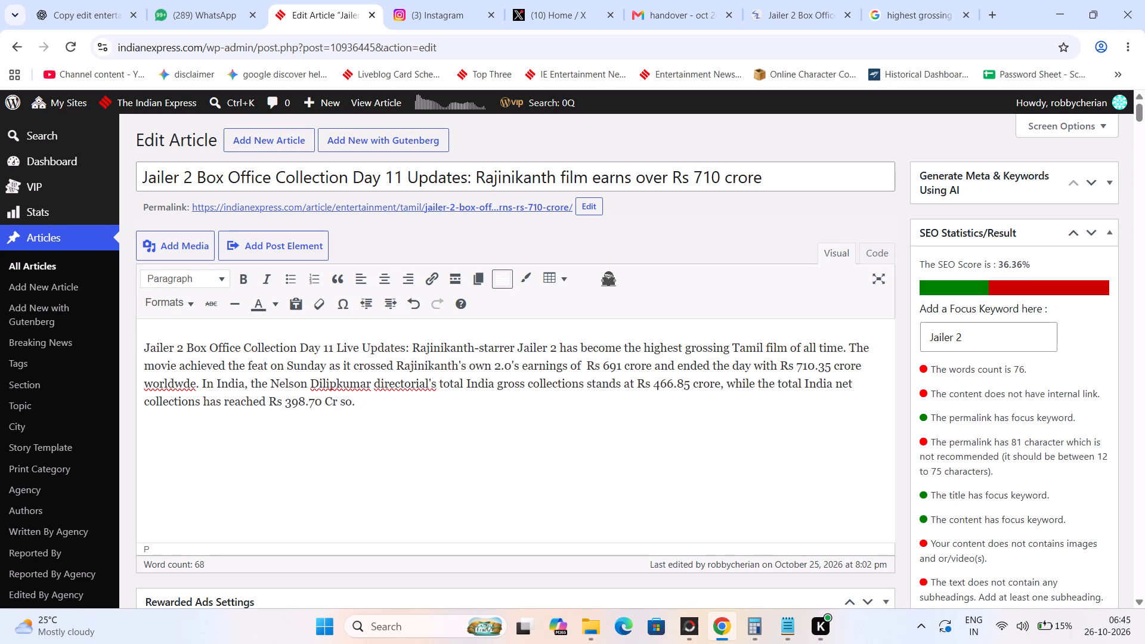
key(BackSpace)
key(BackSpace)
key(BackSpace)
key(BackSpace)
key(BackSpace)
key(c)
text(rore, according to)
key(space)
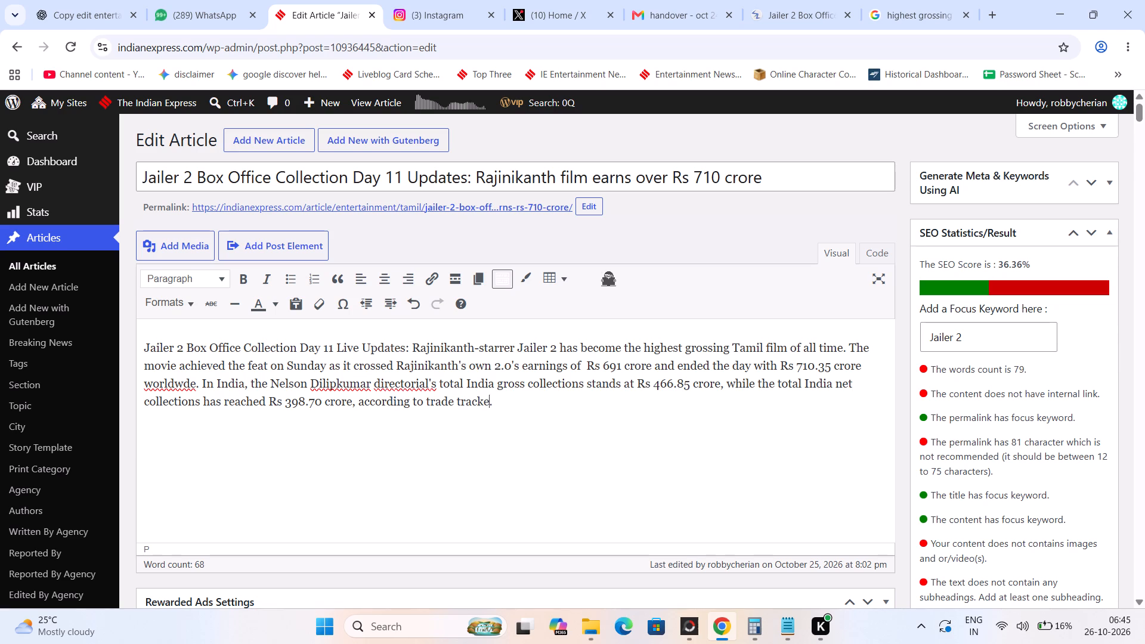
text(cnilk)
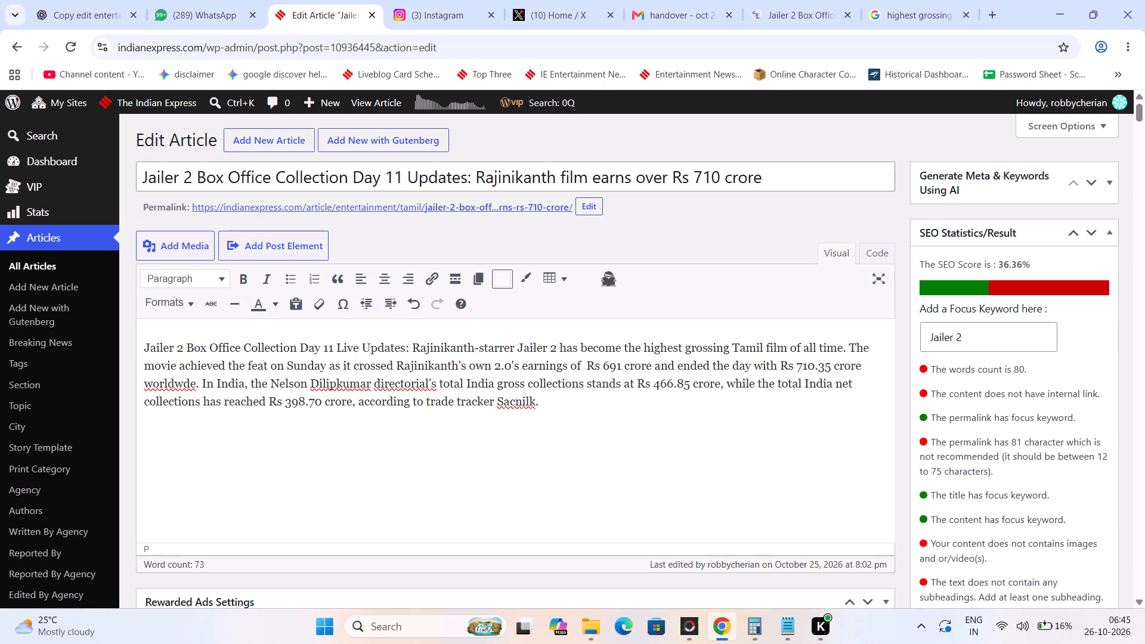
drag(651, 409, 416, 342)
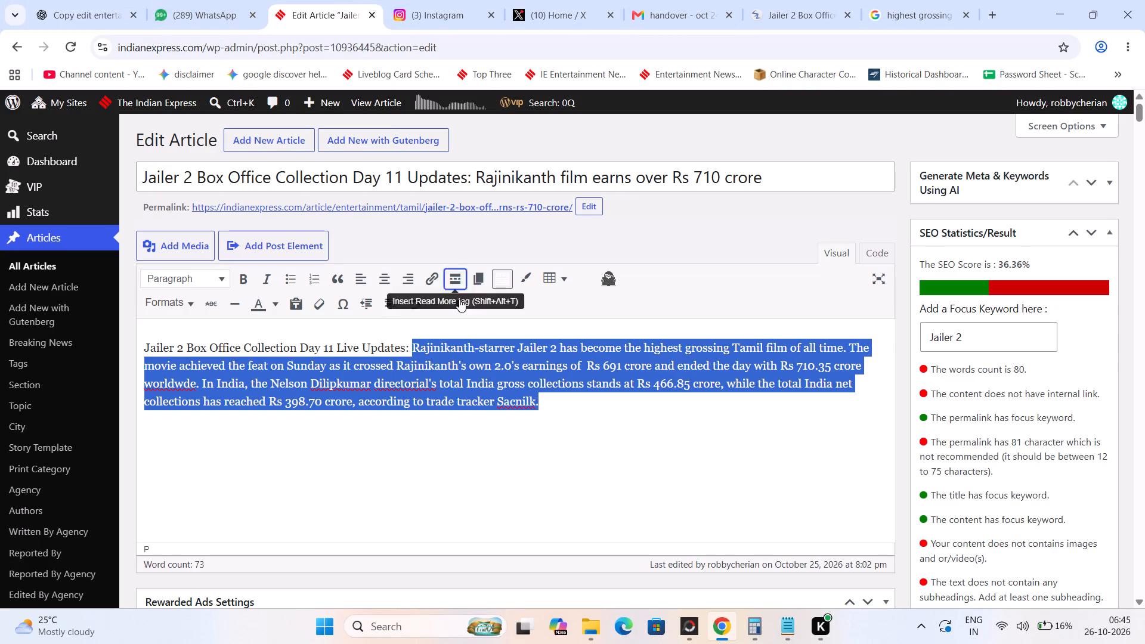
right_click(469, 352)
click(497, 361)
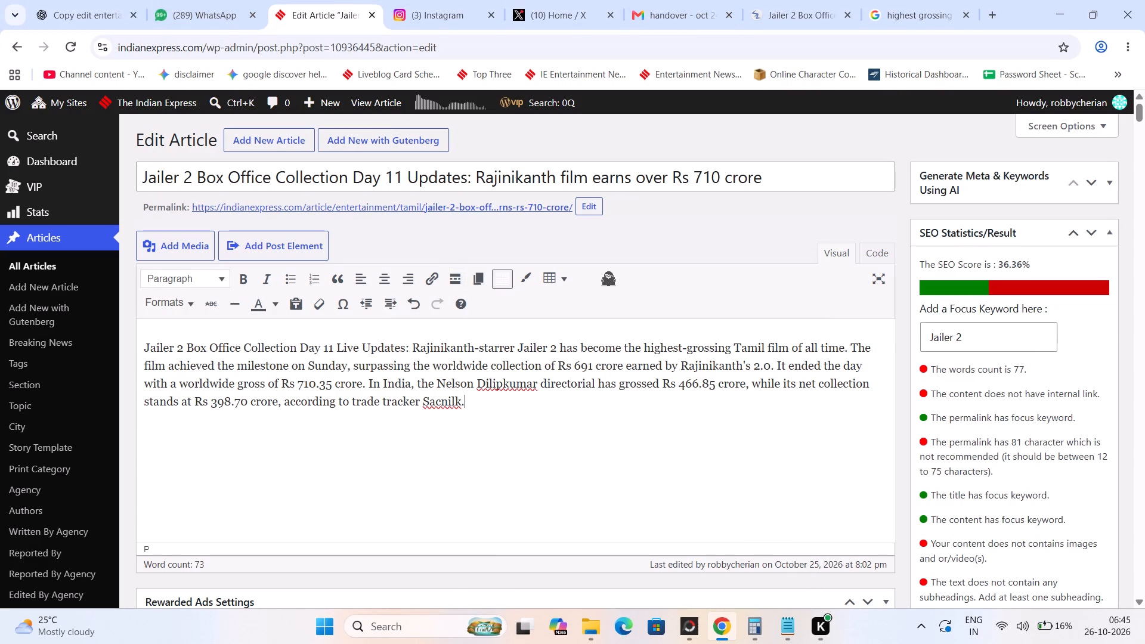
key(Return)
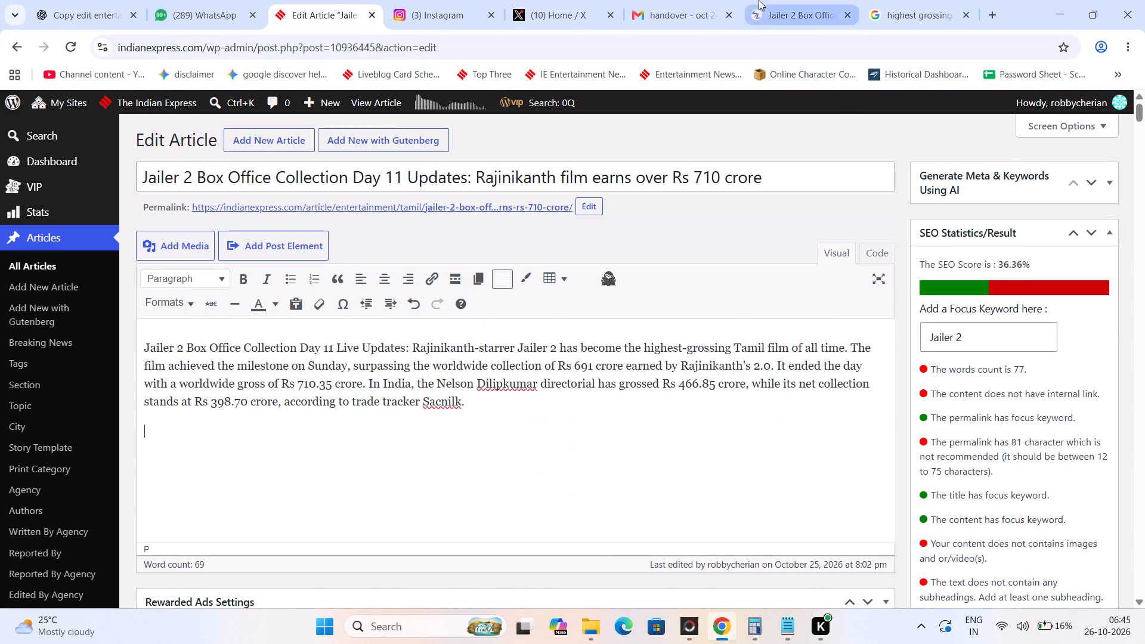
Open the Sacnilk homepage in a new browser tab from the Jailer 2 Day 11 collection page.
click(759, 0)
right_click(121, 113)
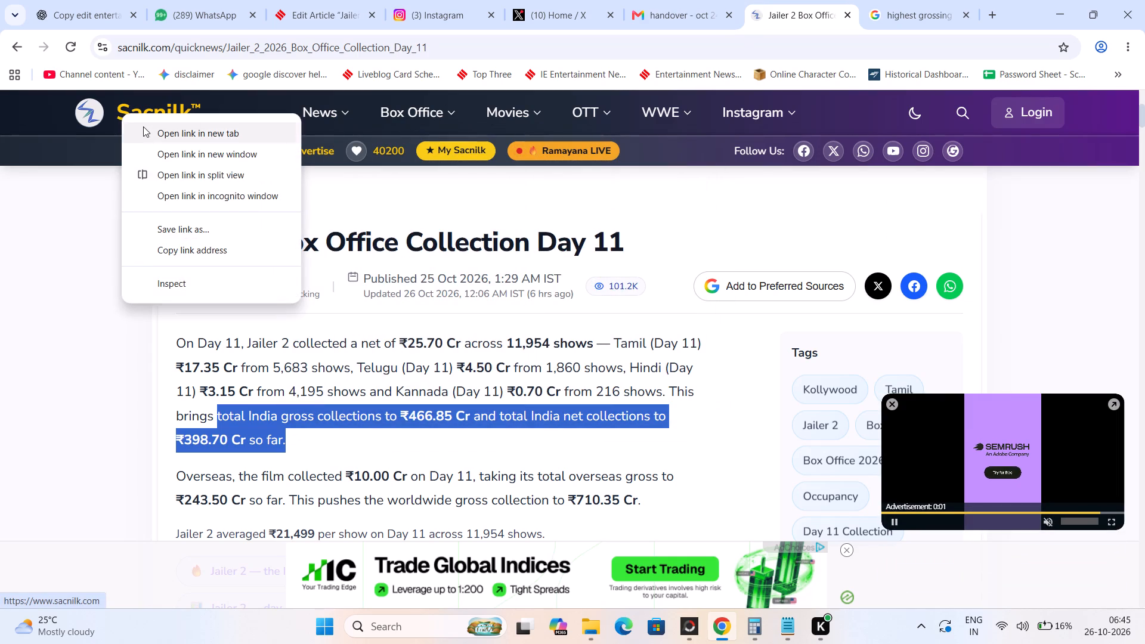
click(146, 132)
click(817, 0)
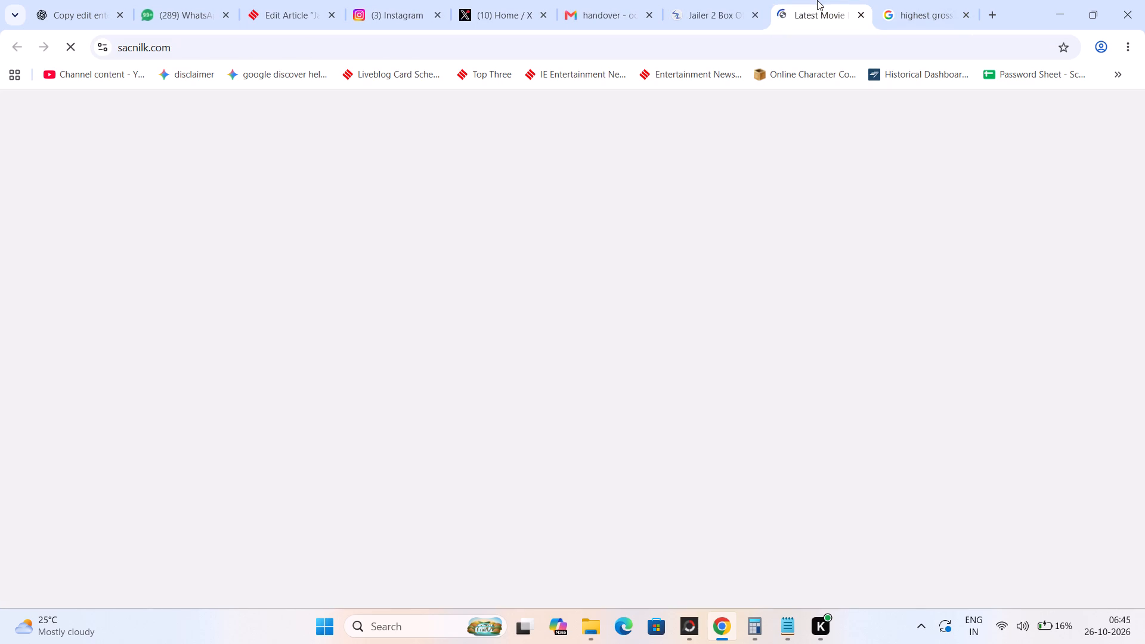
Examine Sacnilk's Jailer 2 Day 11 collection page, from the daily figures down to the "More on Jailer 2" section.
click(732, 0)
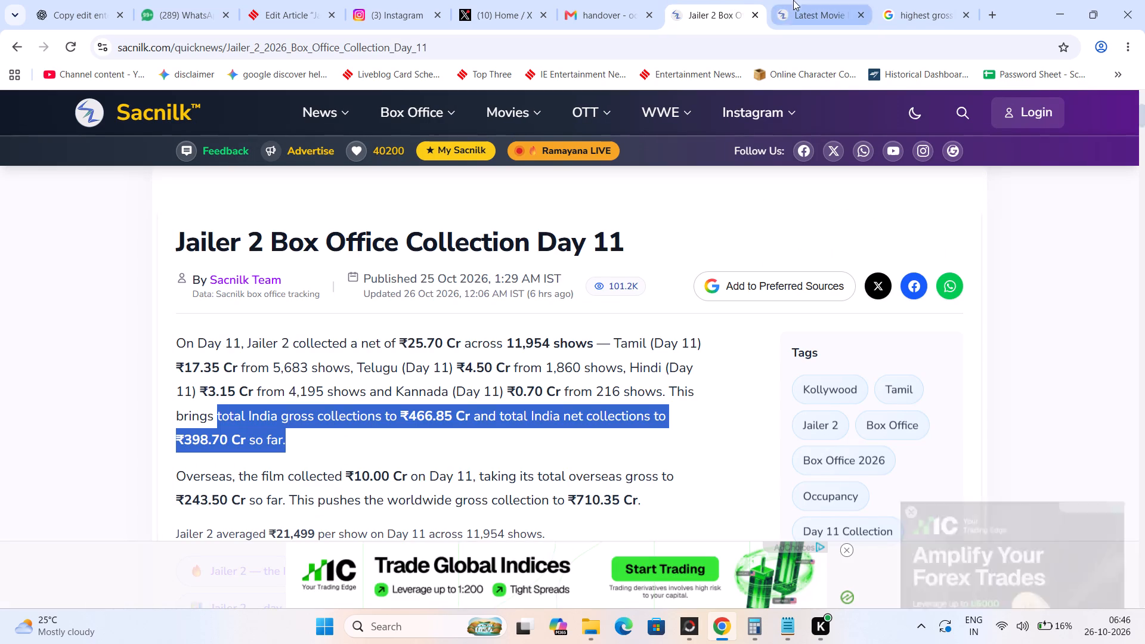
scroll(666, 336, down, 4)
scroll(666, 340, up, 5)
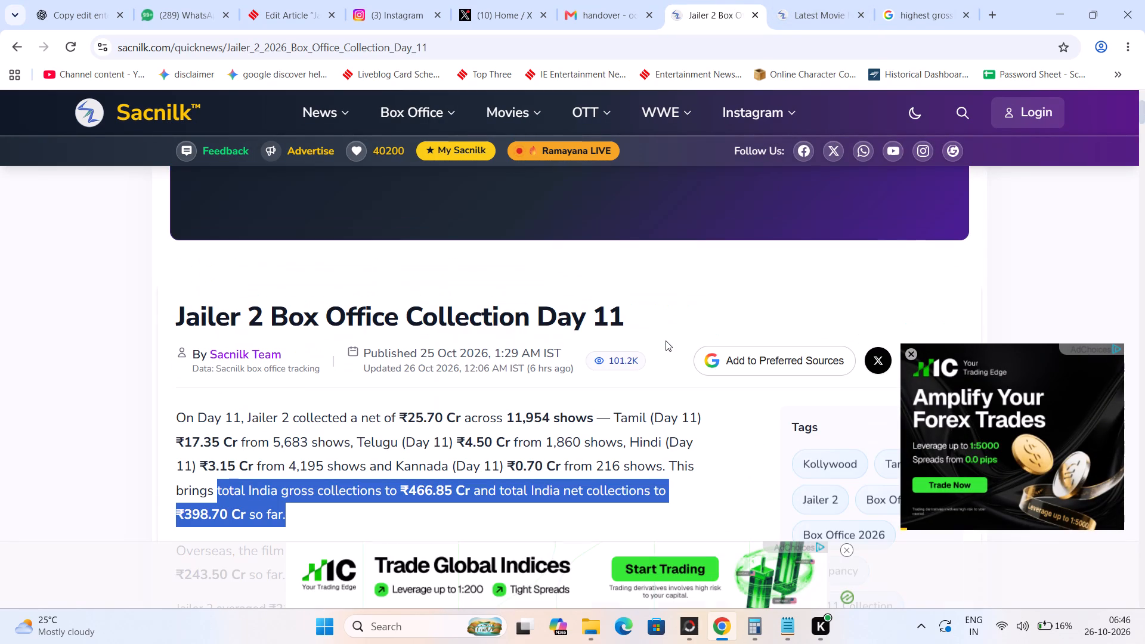
scroll(666, 340, down, 11)
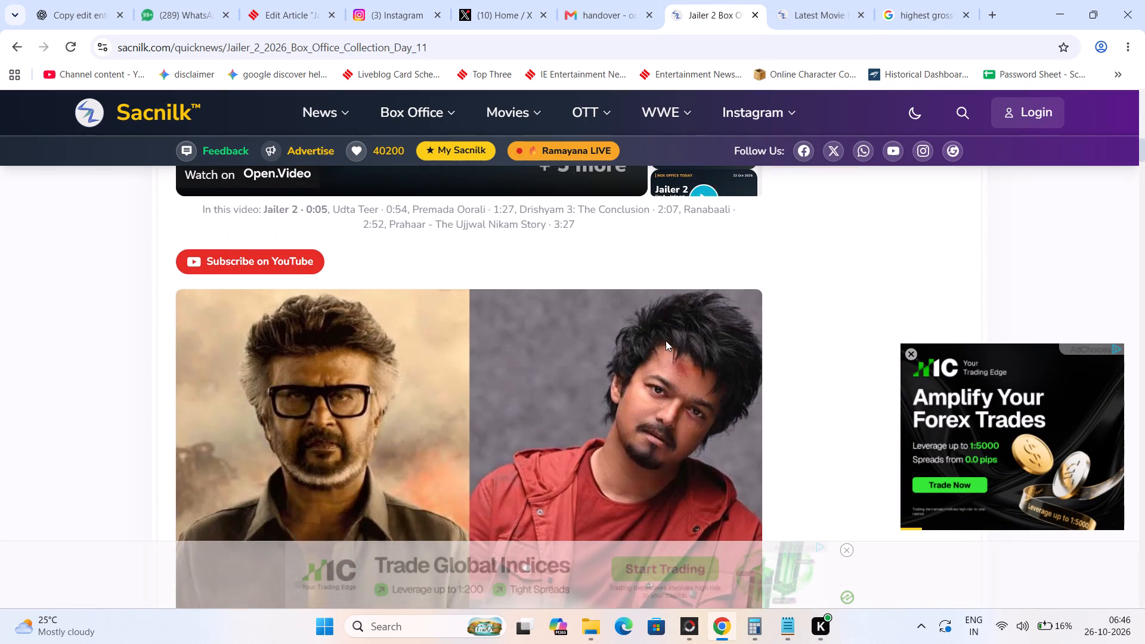
scroll(666, 341, down, 4)
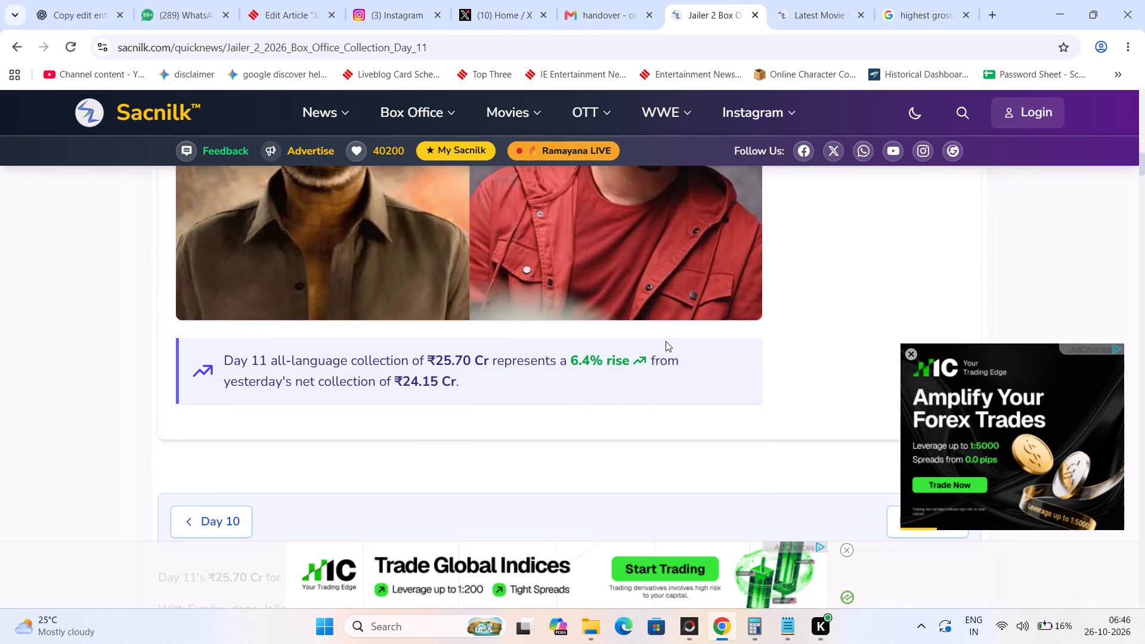
scroll(666, 341, up, 8)
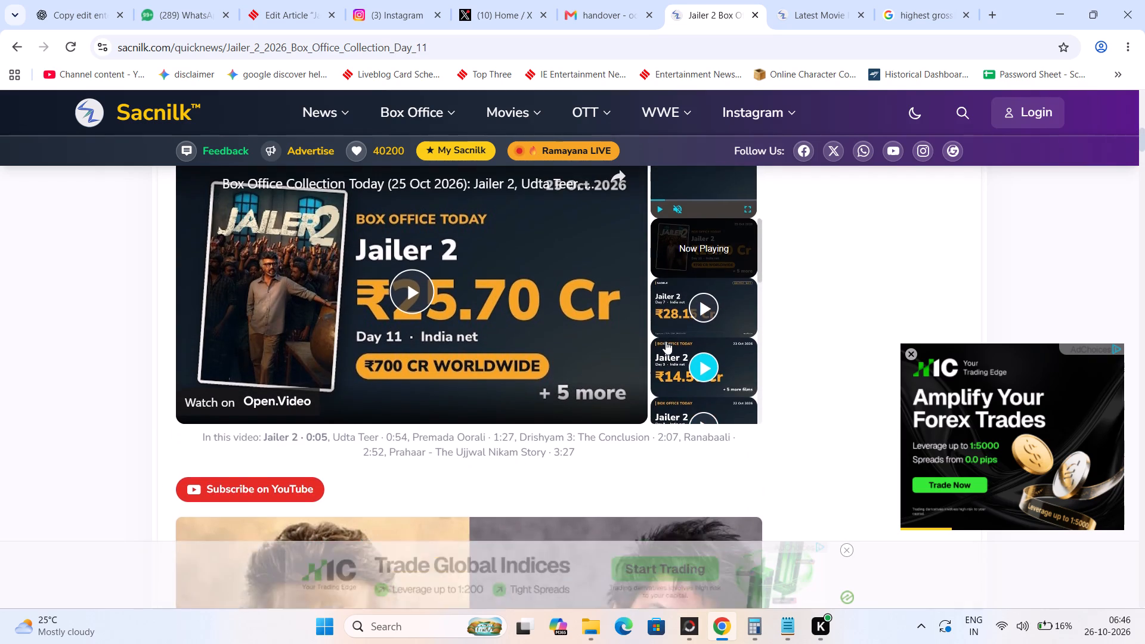
scroll(666, 341, down, 7)
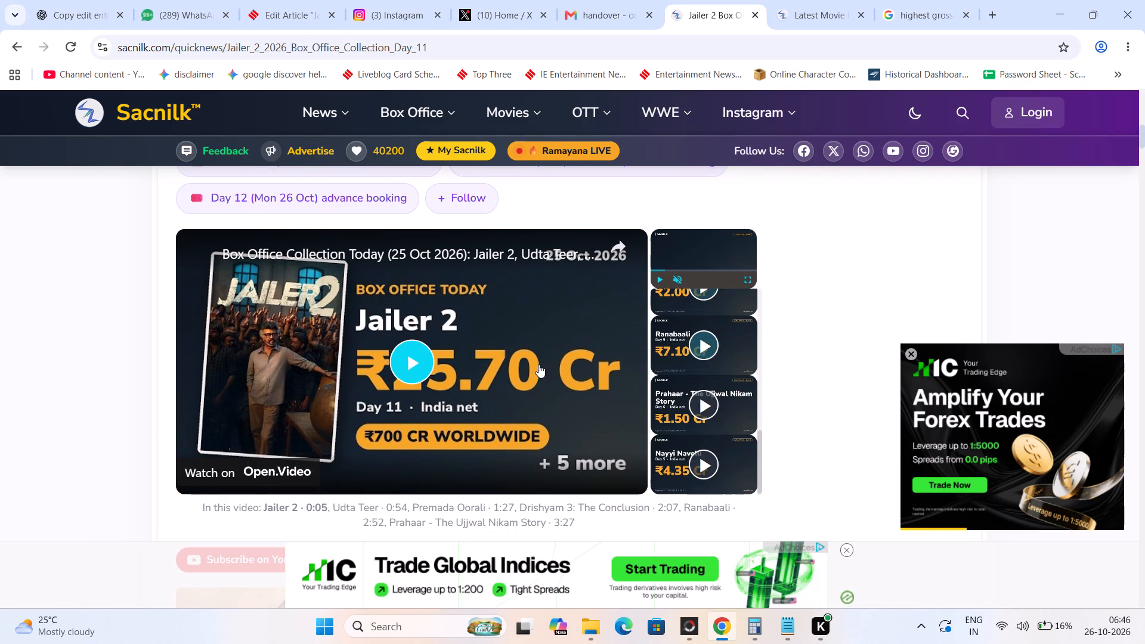
scroll(537, 367, down, 1)
scroll(664, 339, up, 4)
scroll(291, 388, down, 5)
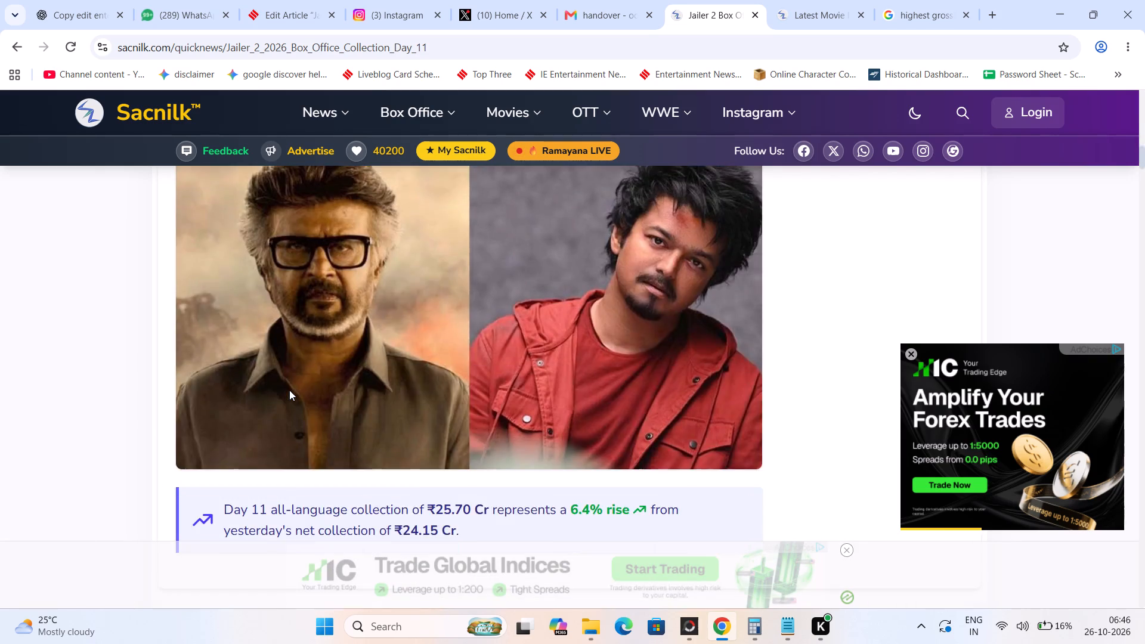
scroll(289, 390, down, 18)
scroll(289, 391, down, 5)
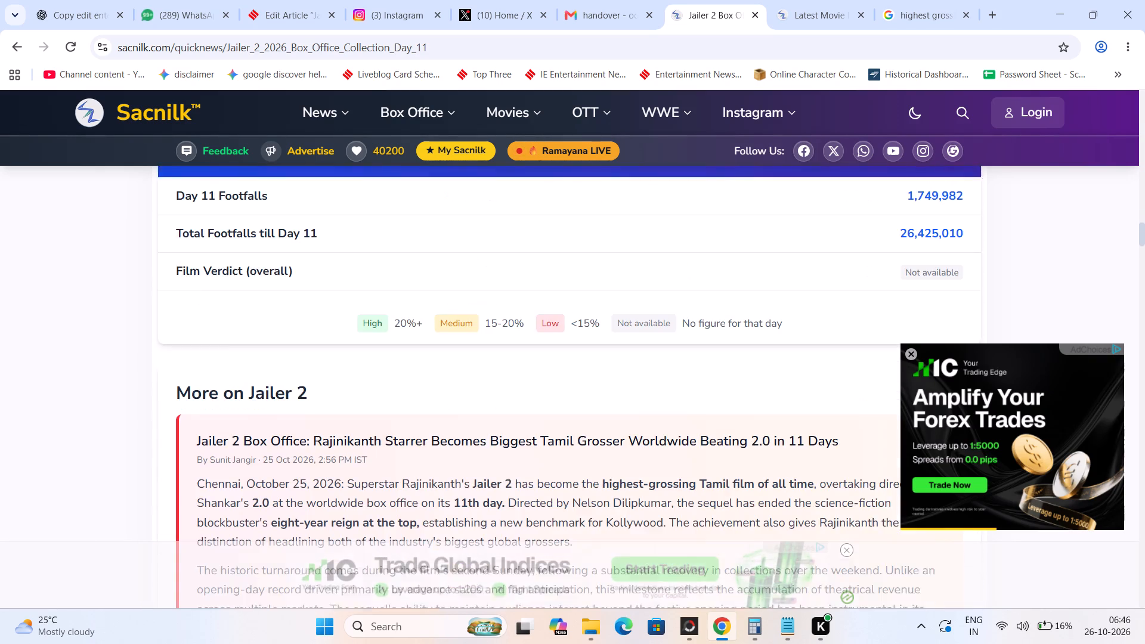
scroll(289, 391, down, 1)
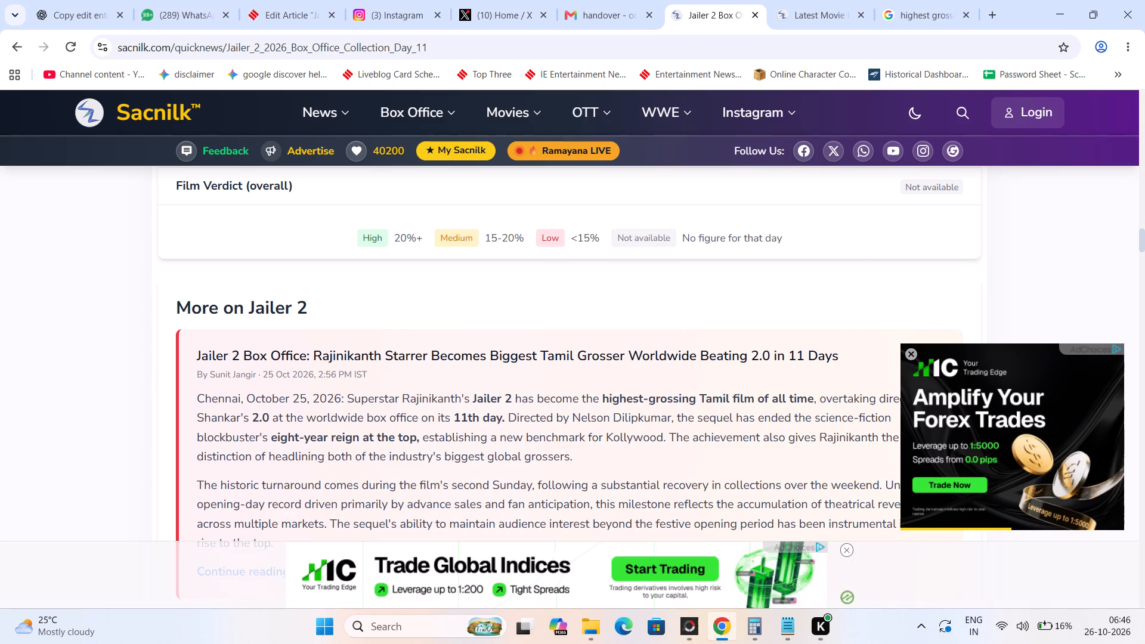
scroll(289, 391, down, 1)
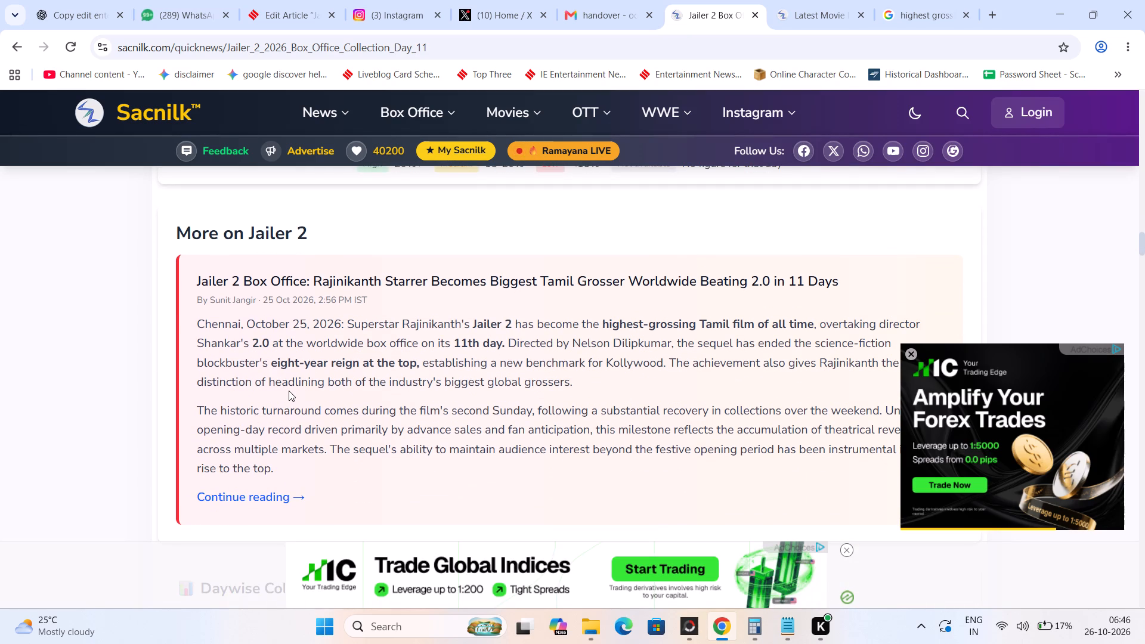
scroll(289, 391, down, 2)
scroll(289, 391, up, 2)
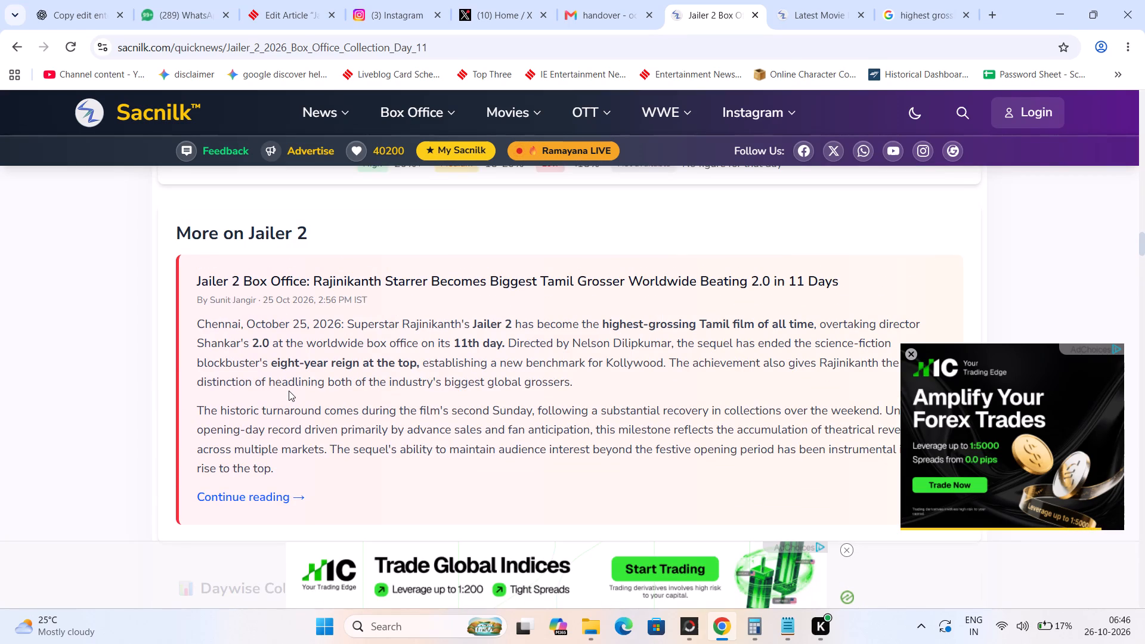
Open the full story on Jailer 2 becoming the biggest Tamil grosser worldwide and read it through to its end.
click(262, 500)
scroll(262, 500, down, 4)
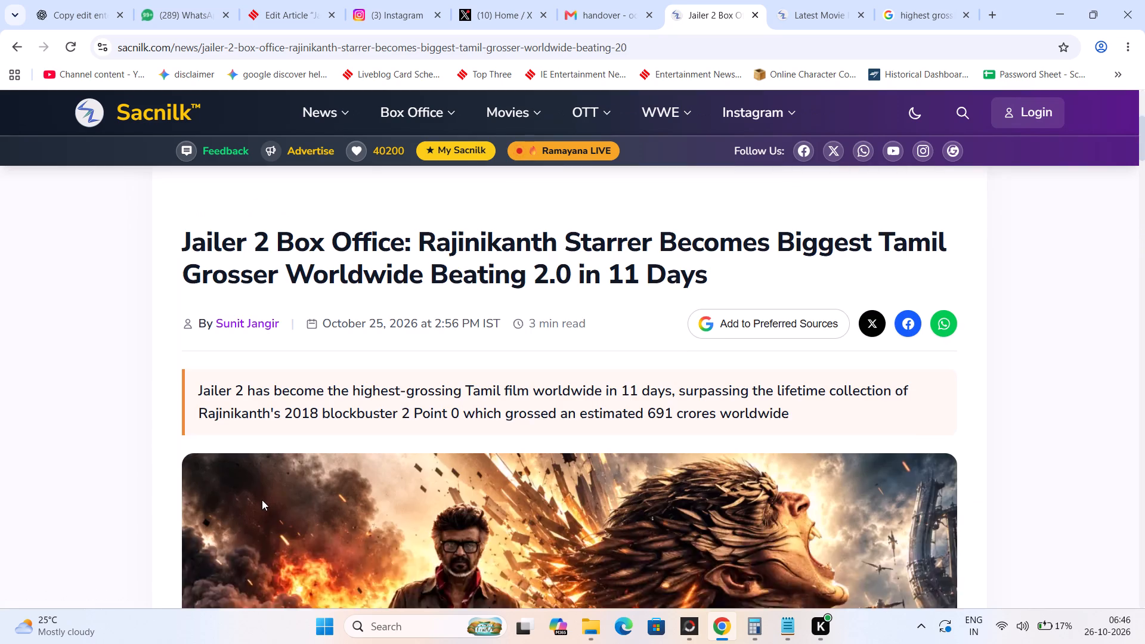
scroll(262, 500, down, 9)
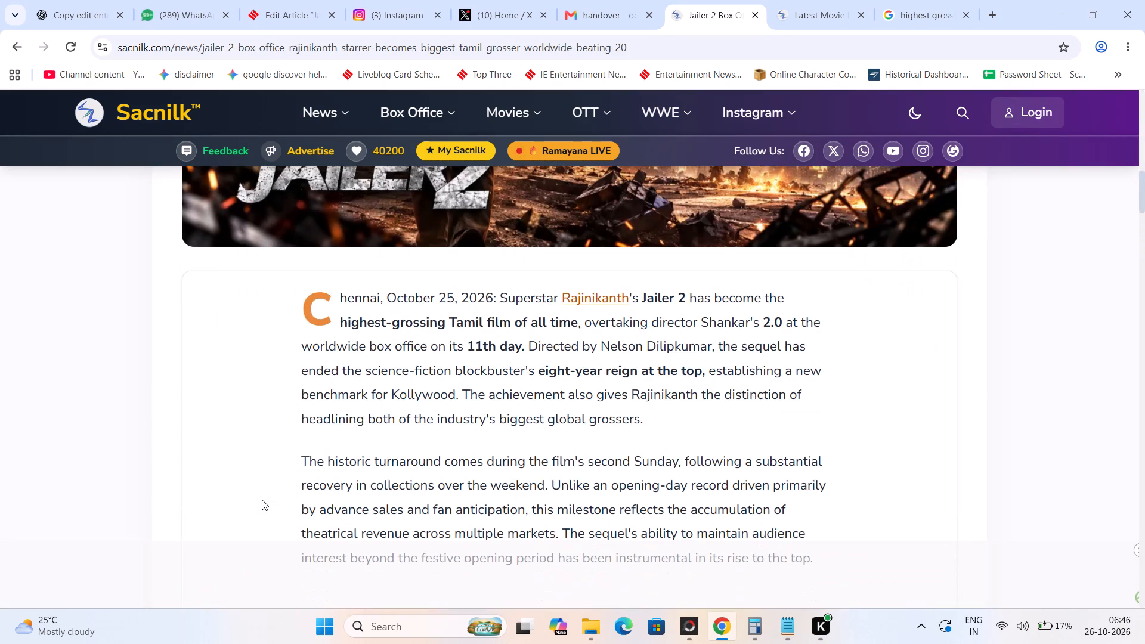
scroll(262, 500, down, 5)
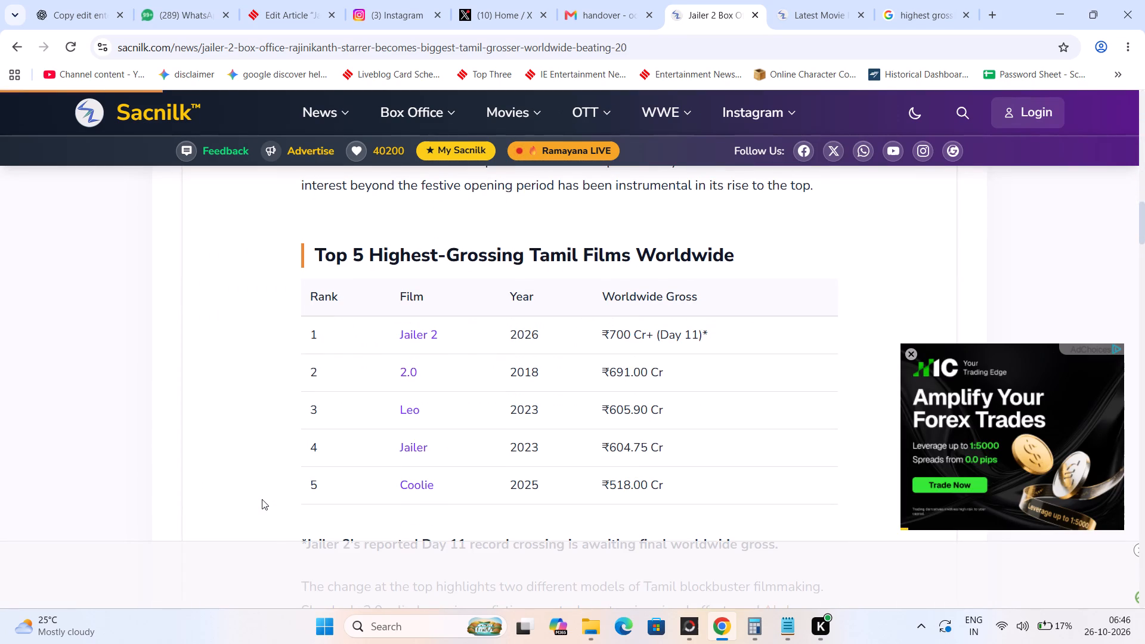
scroll(247, 493, down, 2)
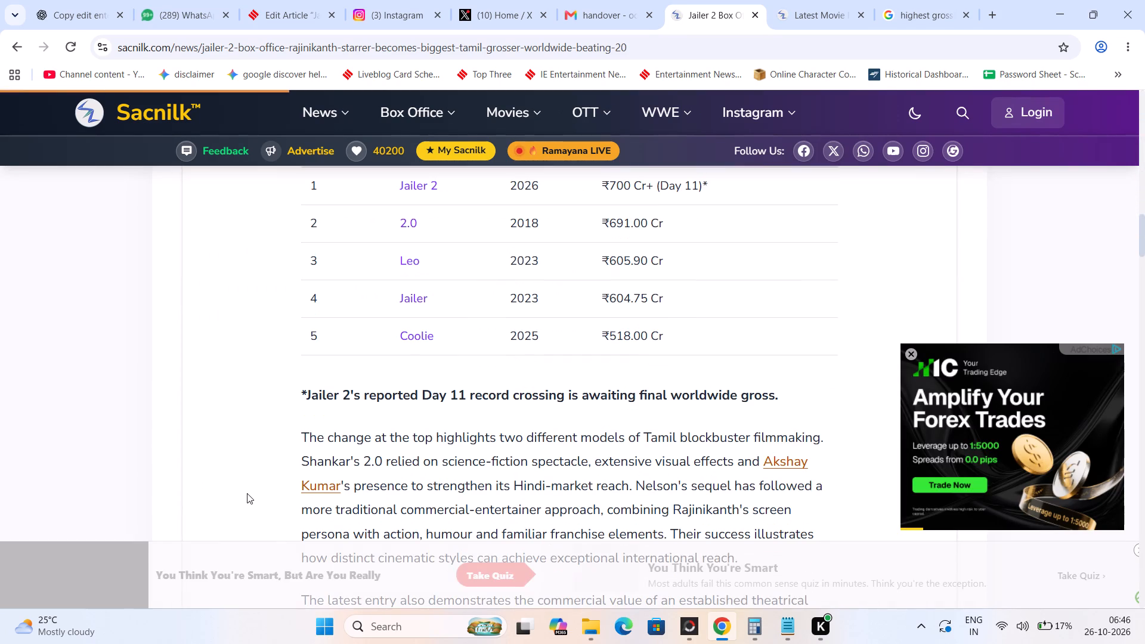
scroll(246, 500, down, 2)
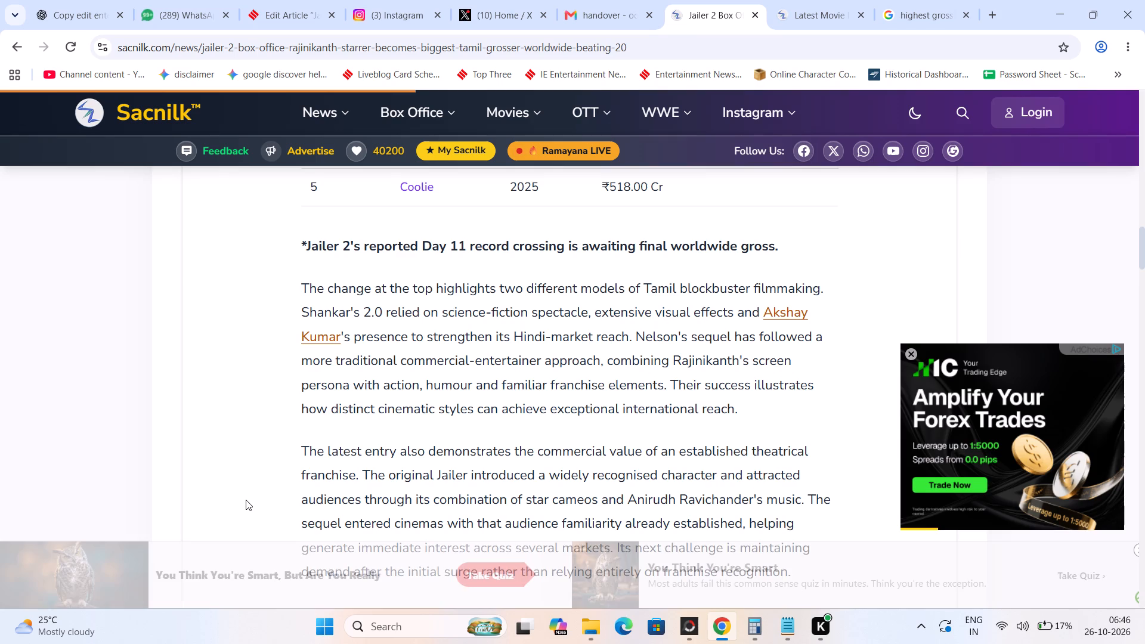
scroll(246, 500, down, 3)
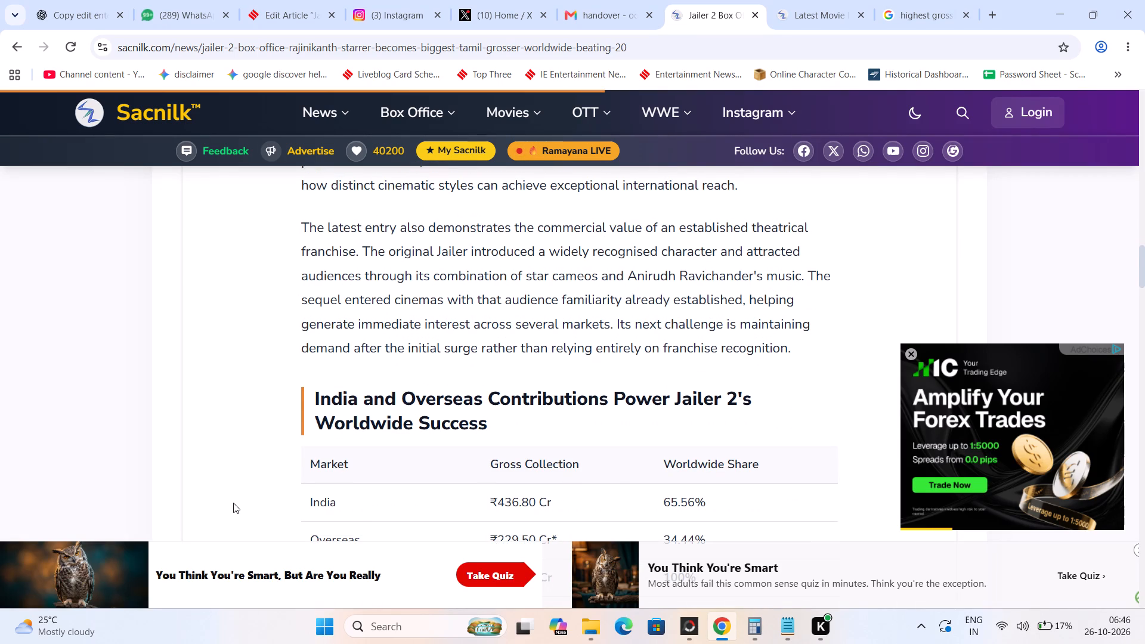
scroll(233, 503, down, 7)
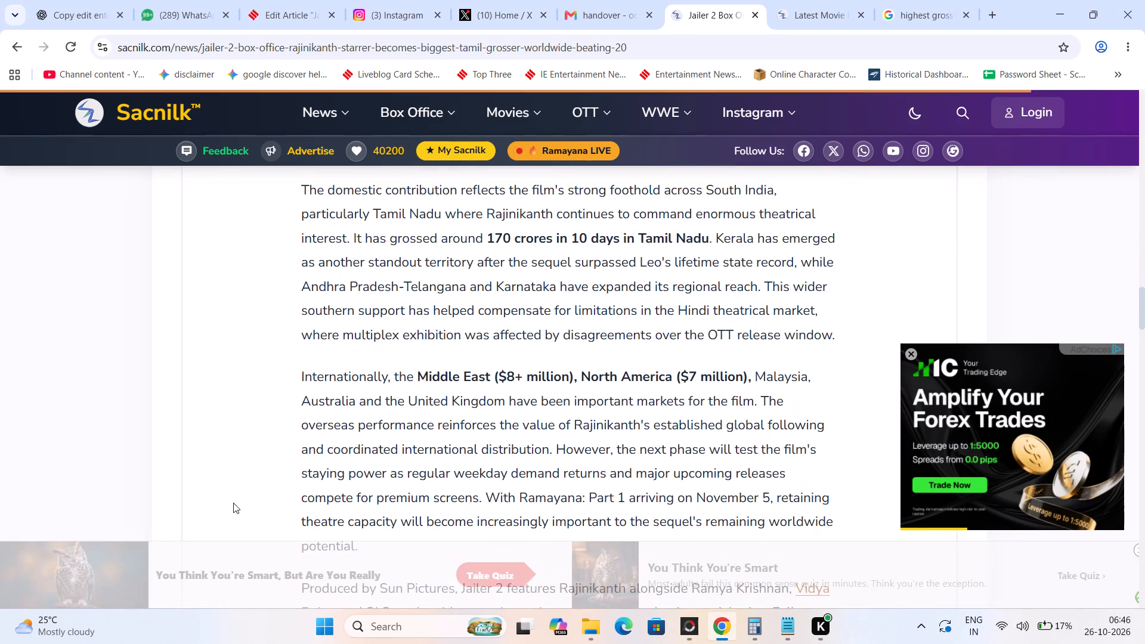
scroll(233, 503, down, 4)
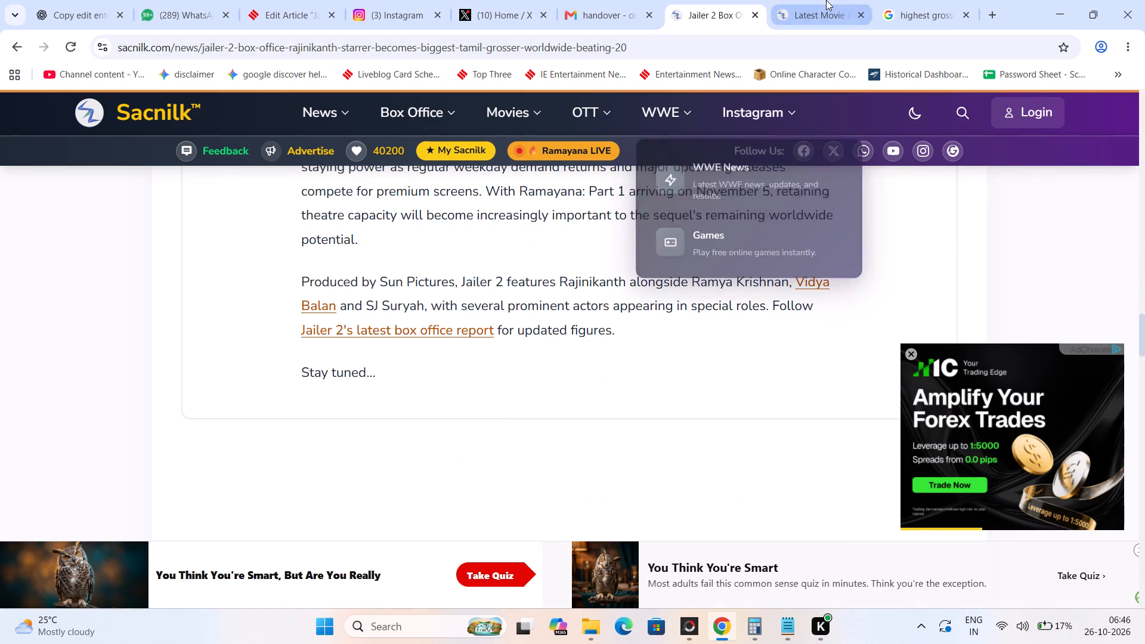
Switch to the Sacnilk homepage and dismiss the quiz advert covering it.
click(826, 0)
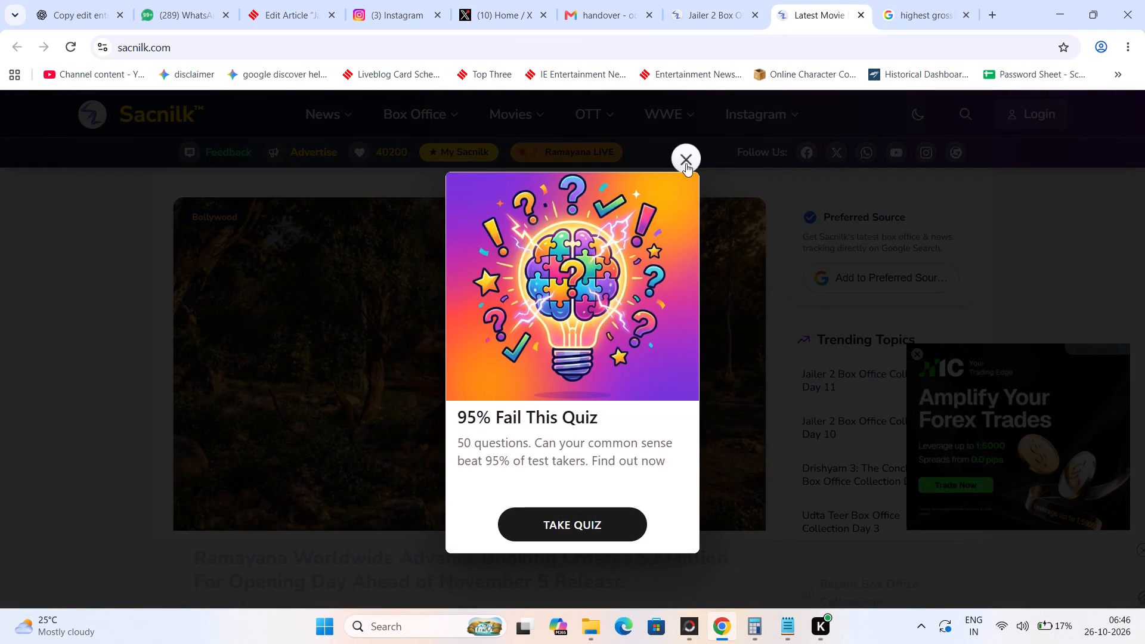
click(686, 163)
Return to the Jailer 2 Day 11 article in the Indian Express editor and save it as a draft.
click(298, 0)
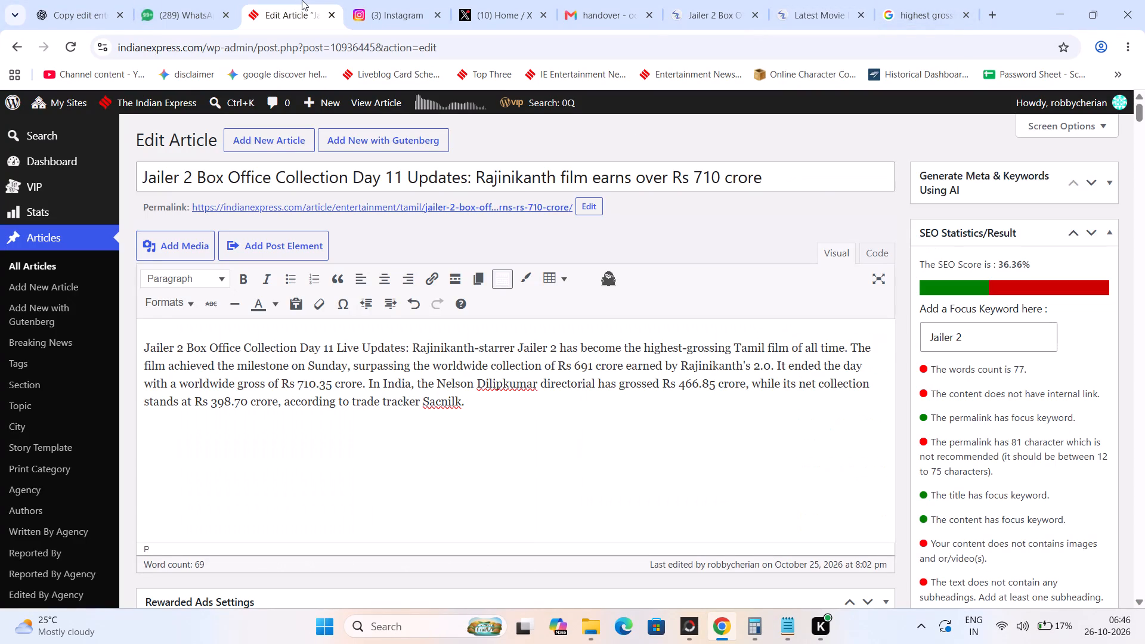
click(1144, 441)
click(962, 544)
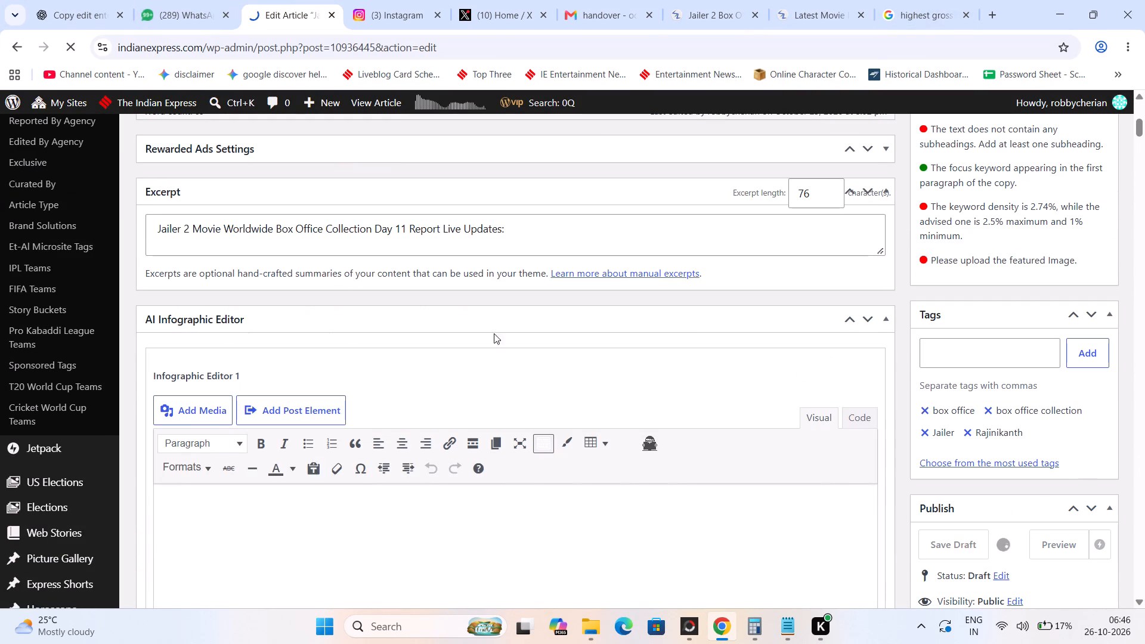
scroll(449, 311, up, 8)
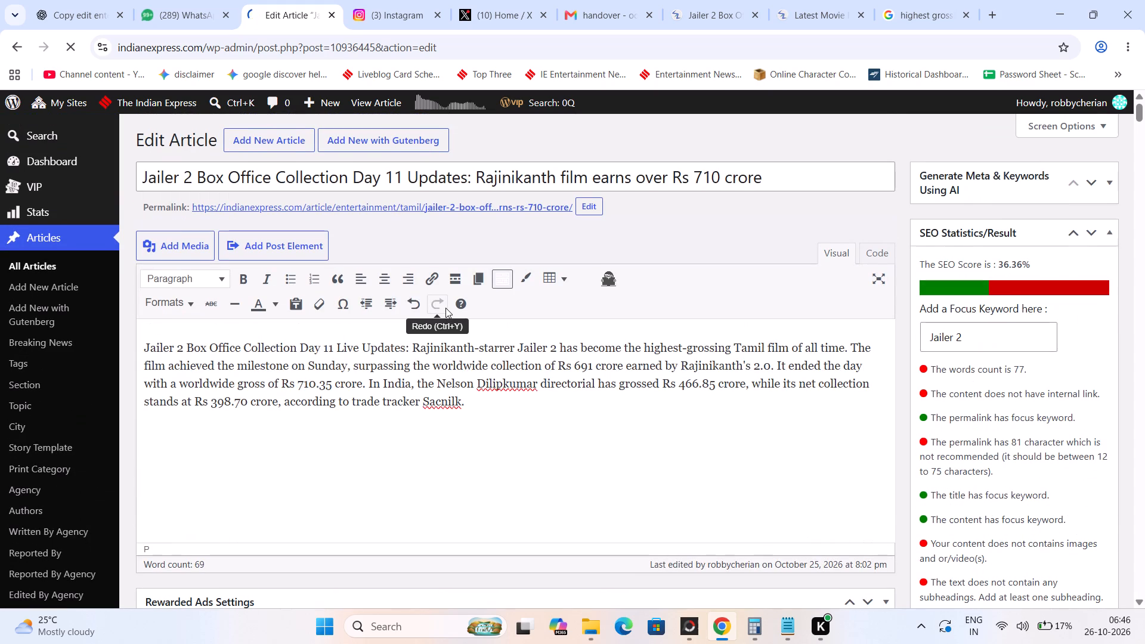
Re-examine the Sacnilk story on Jailer 2's record for its market breakdown, domestic and overseas performance details.
click(750, 0)
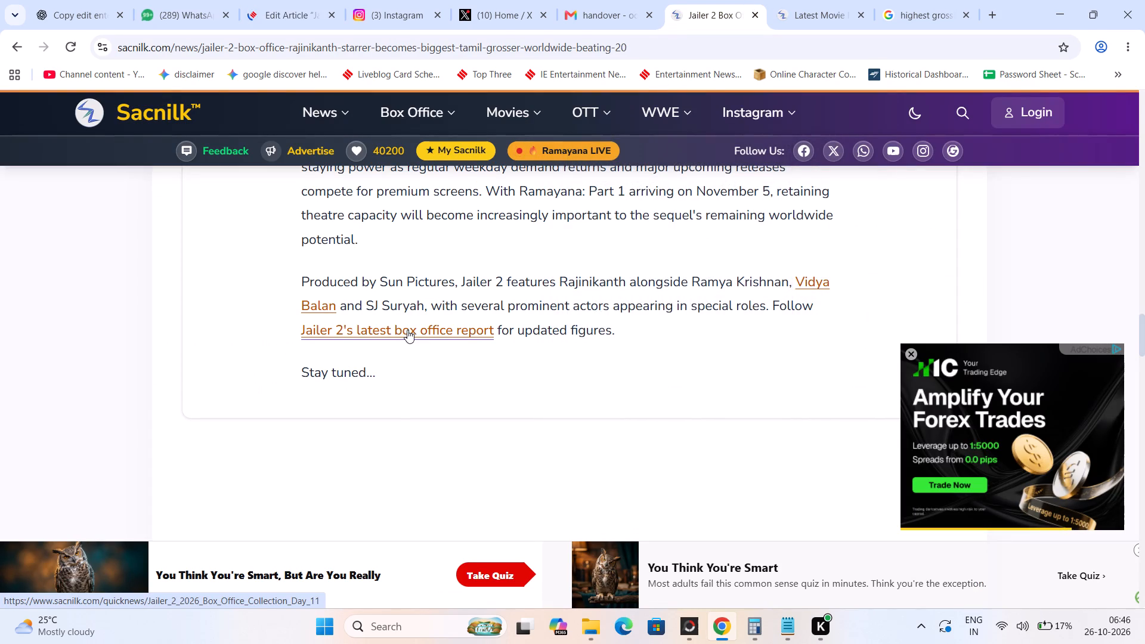
scroll(407, 330, up, 5)
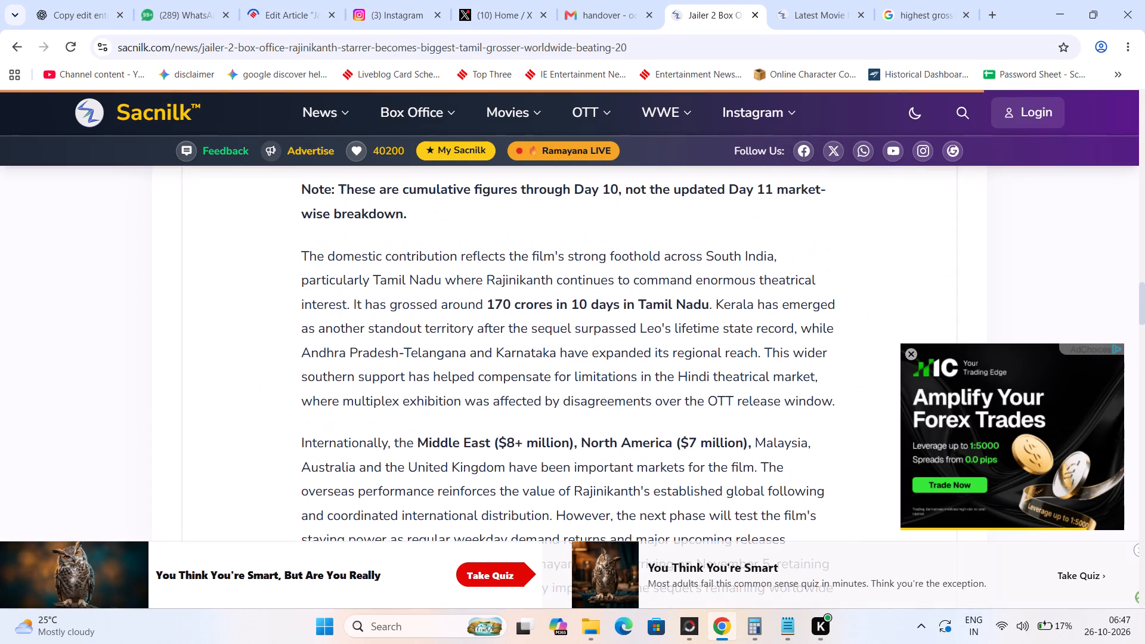
scroll(407, 330, up, 5)
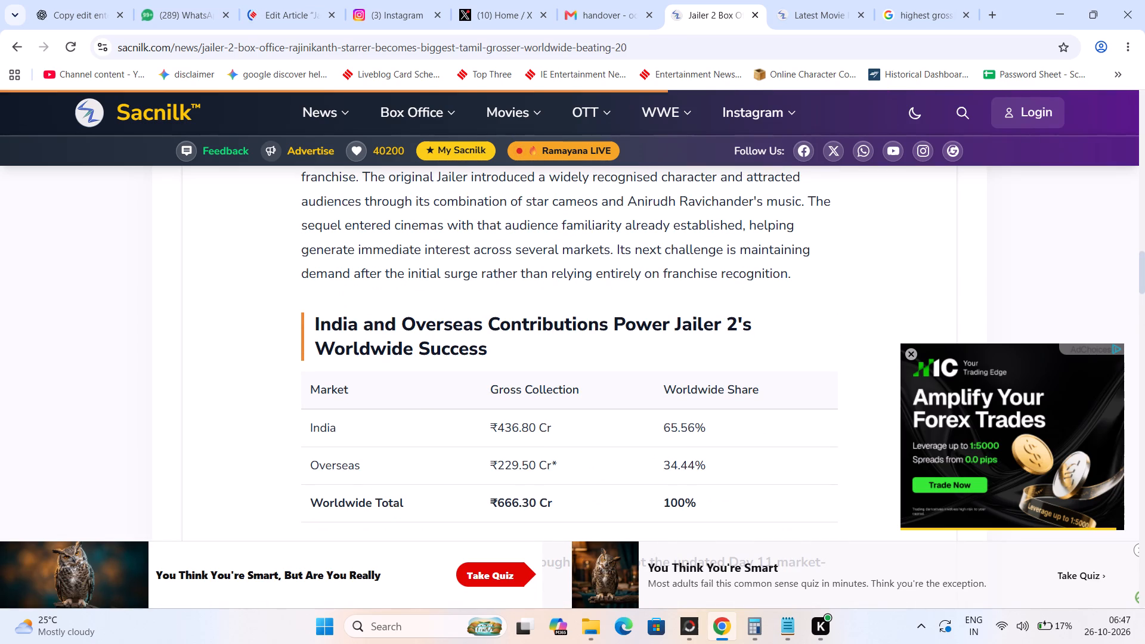
scroll(407, 330, up, 3)
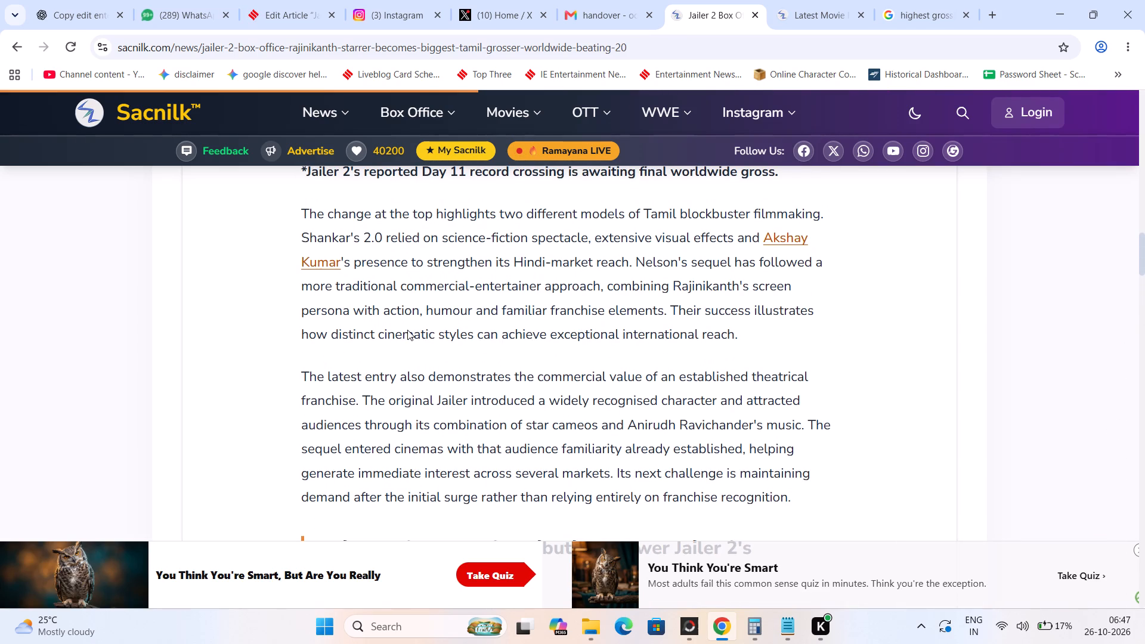
scroll(407, 330, down, 13)
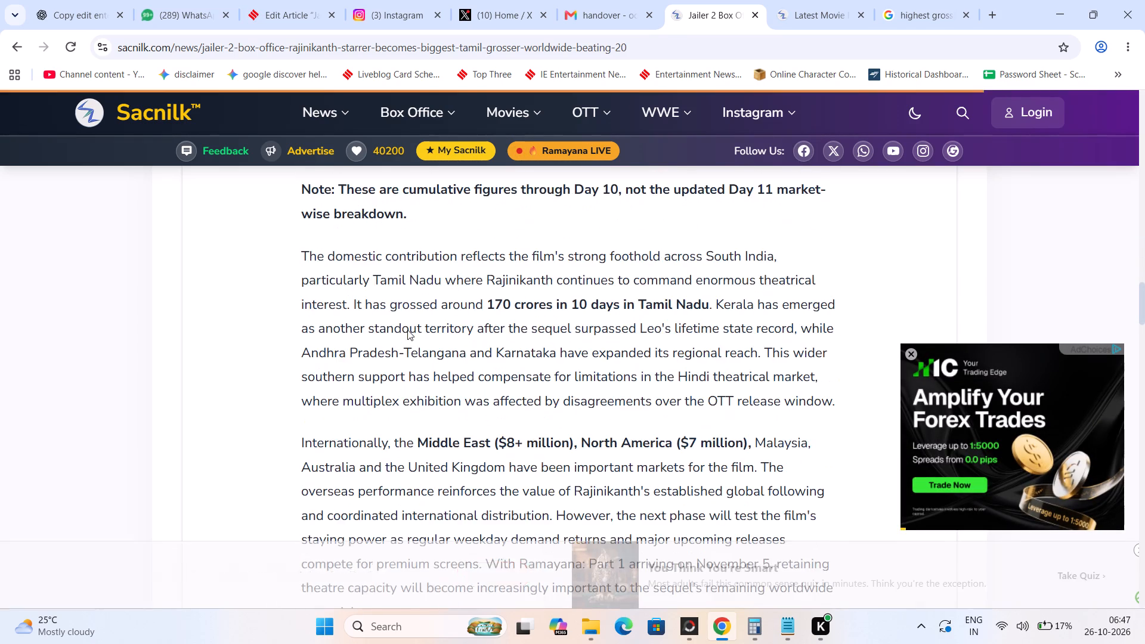
scroll(407, 330, down, 17)
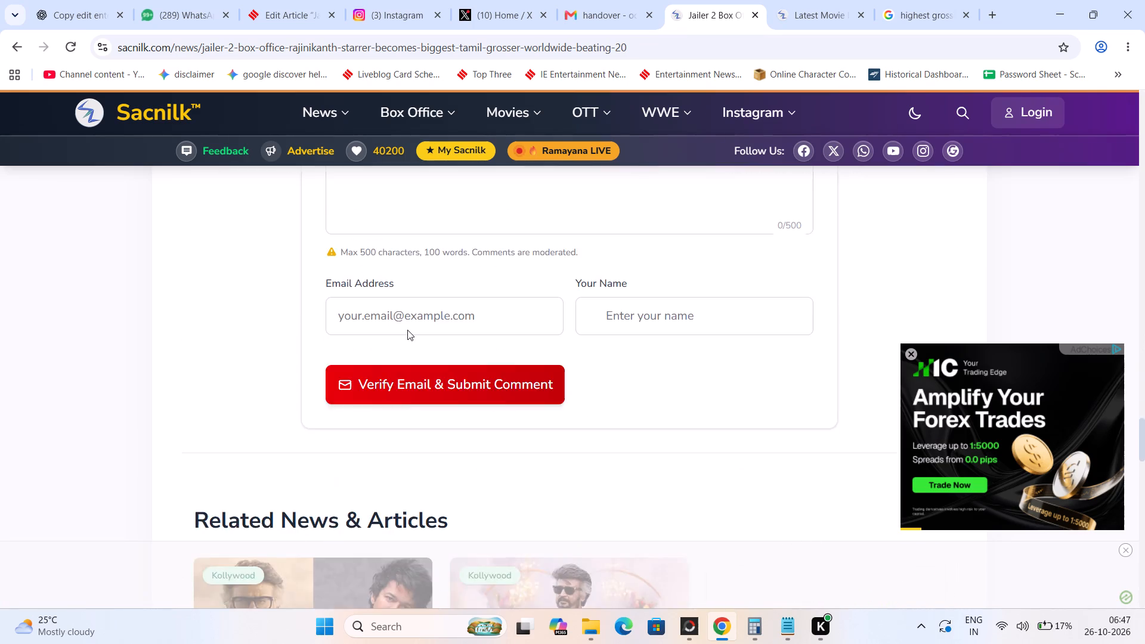
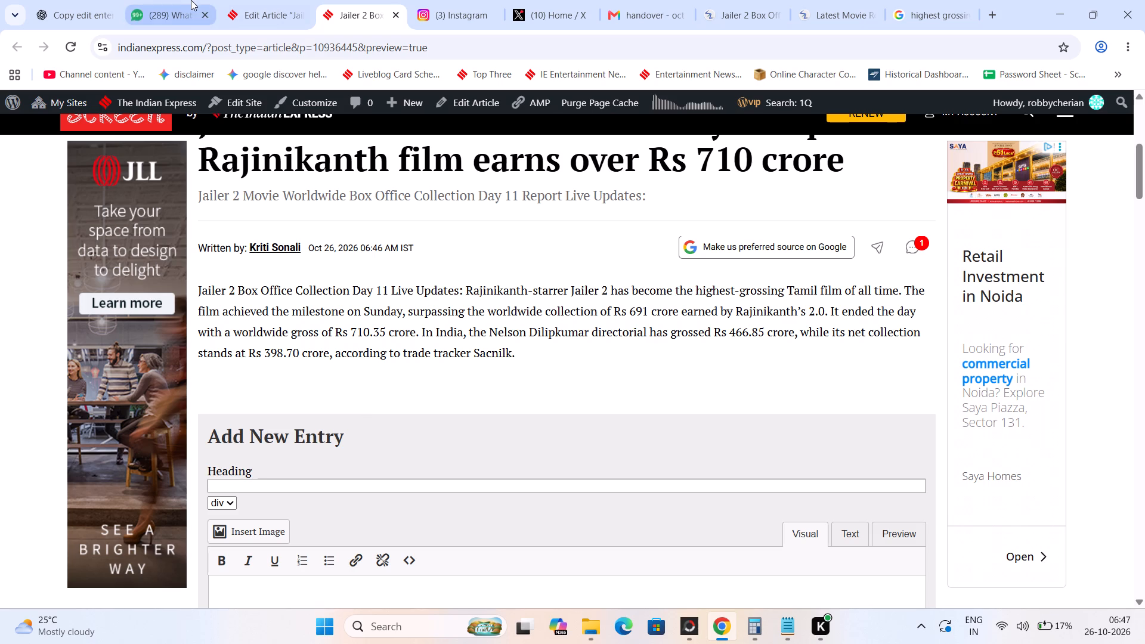
Return to the Jailer 2 article editor and change the 2.0 attribution in the intro to "Rajinikanth-Akshay Kumar's 2.0".
click(255, 0)
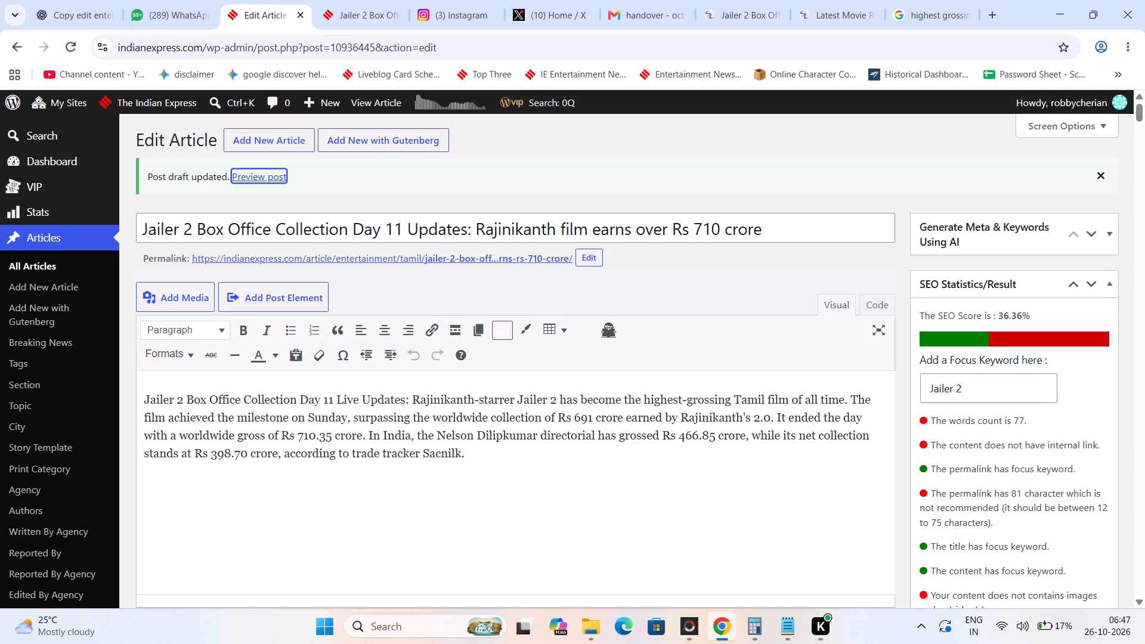
click(738, 414)
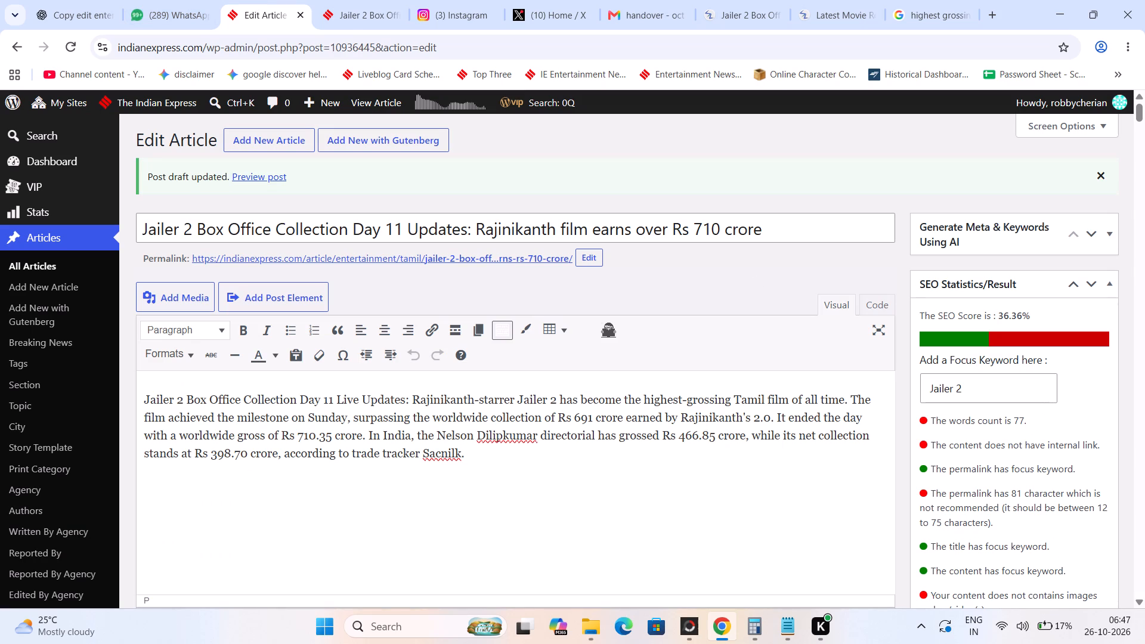
click(744, 416)
key(Left)
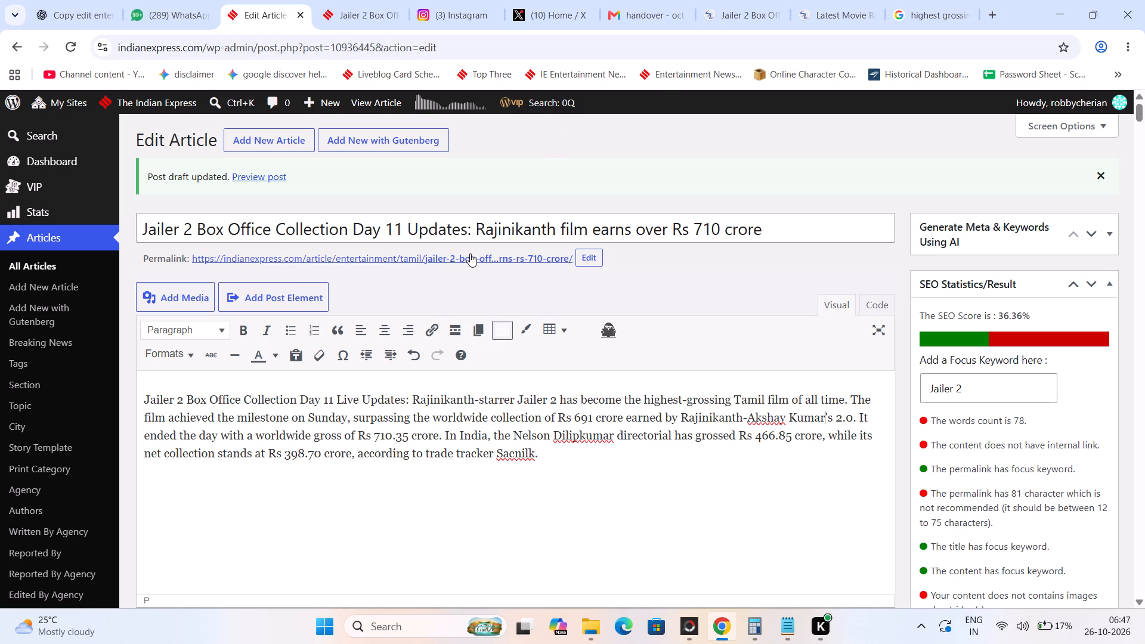
Copy the 25.70 collection figure from Sacnilk's Jailer 2 Day 11 page and insert it after "directorial" in the article's India sentence.
click(720, 0)
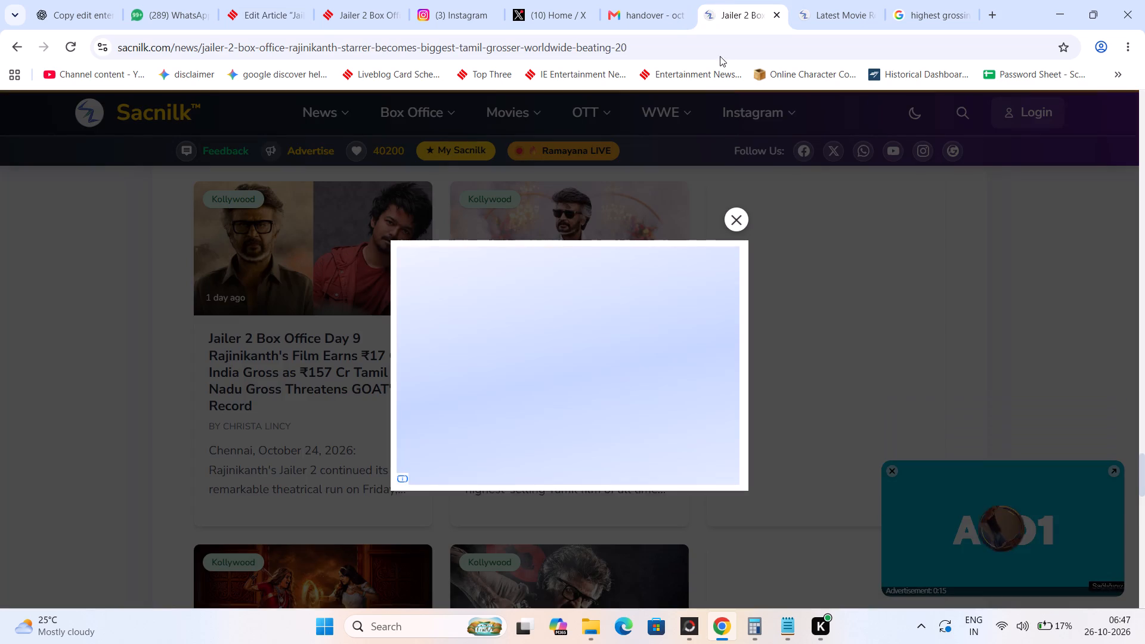
click(734, 225)
click(1144, 168)
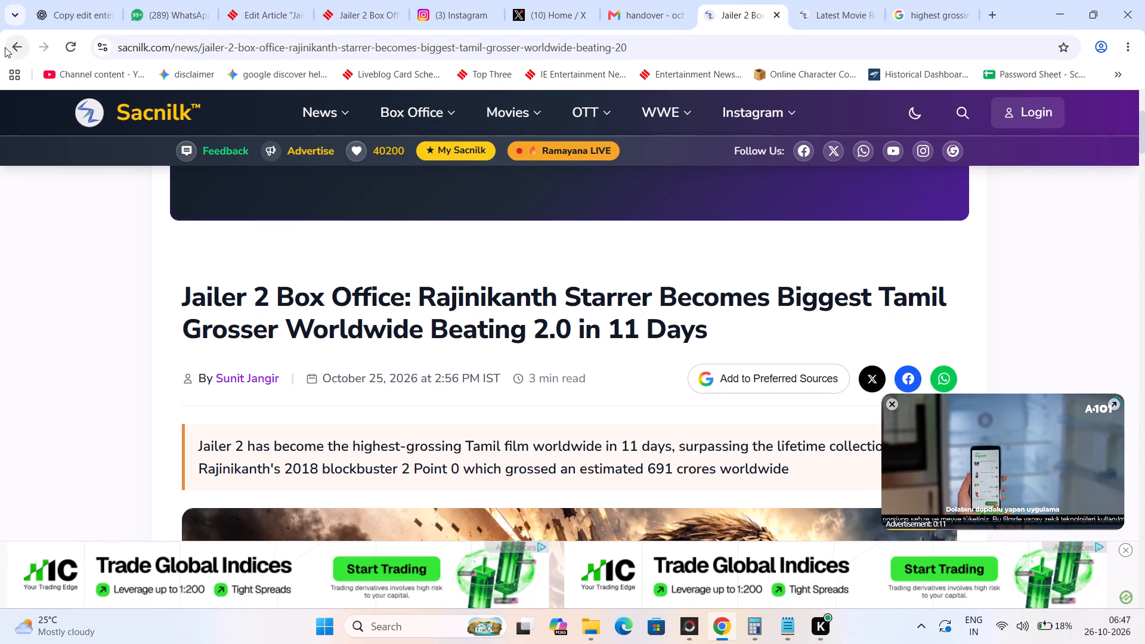
click(2, 46)
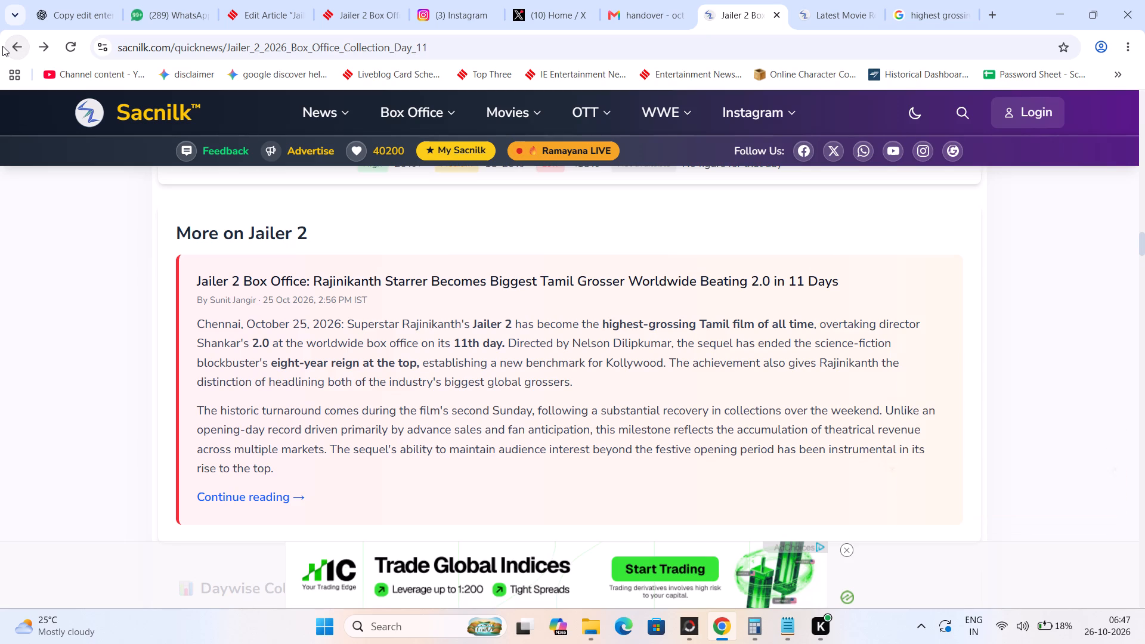
scroll(246, 234, up, 20)
scroll(246, 234, up, 5)
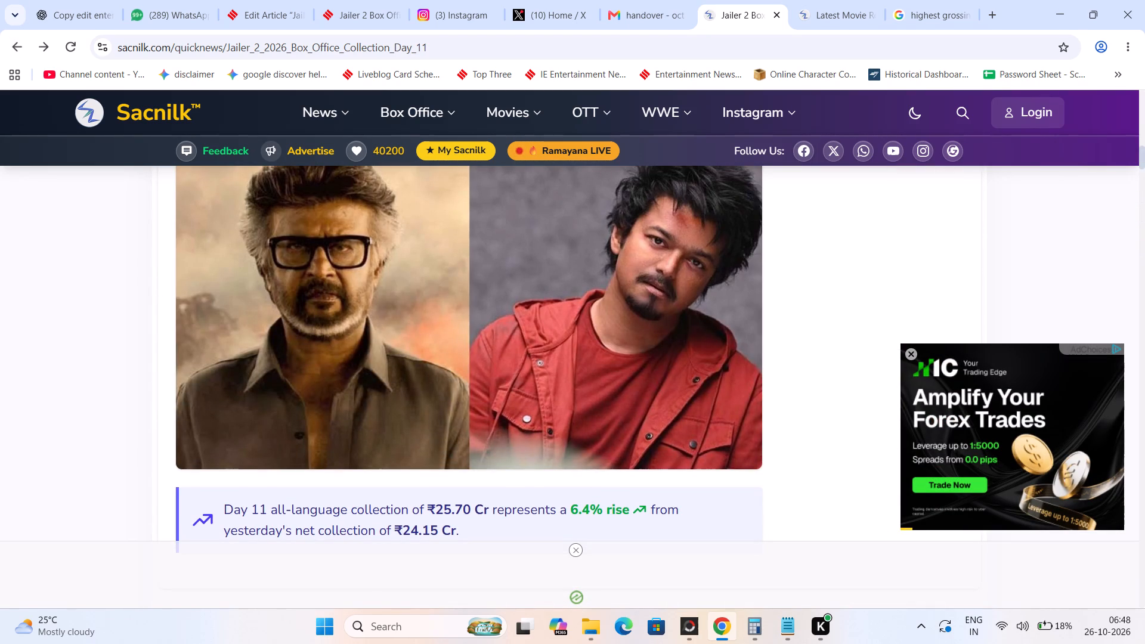
drag(434, 507, 471, 501)
right_click(458, 508)
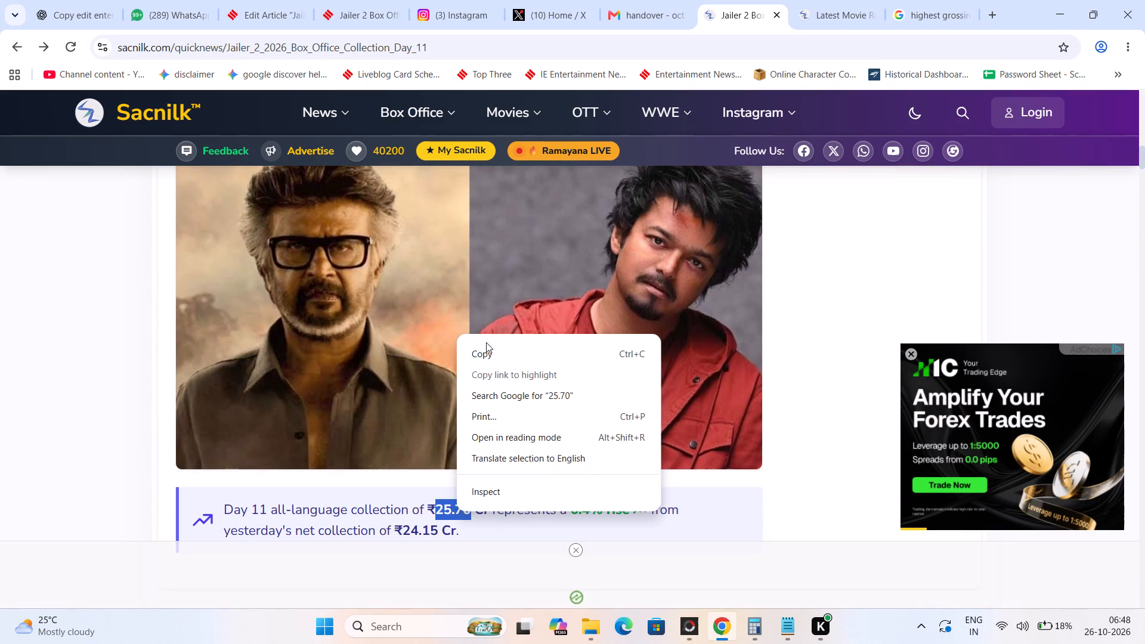
click(485, 347)
click(300, 0)
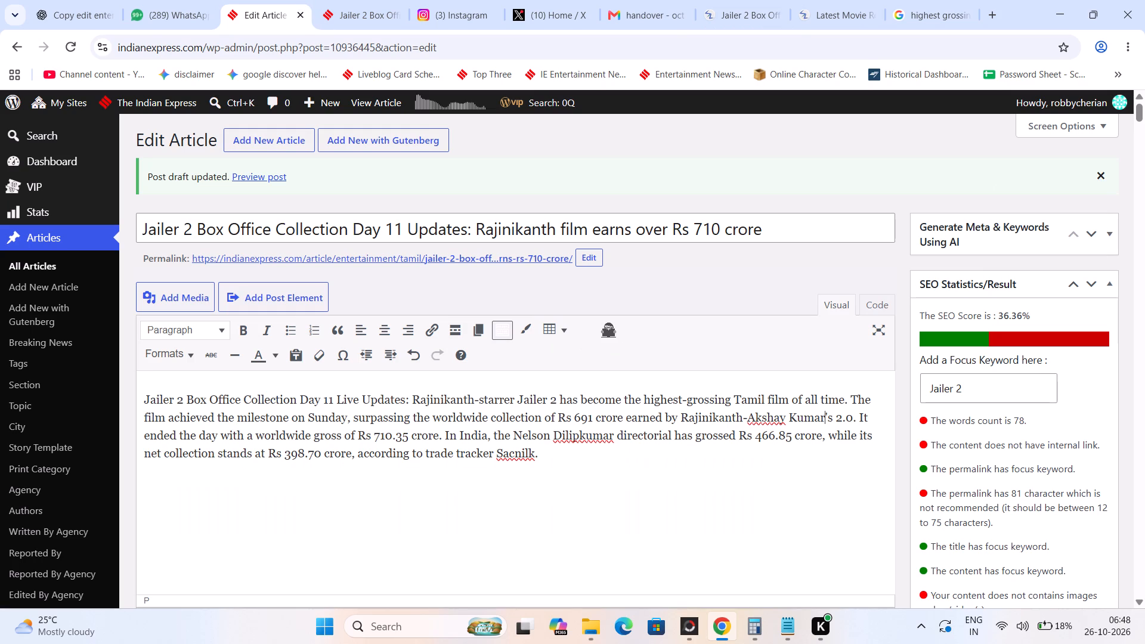
click(673, 439)
right_click(673, 439)
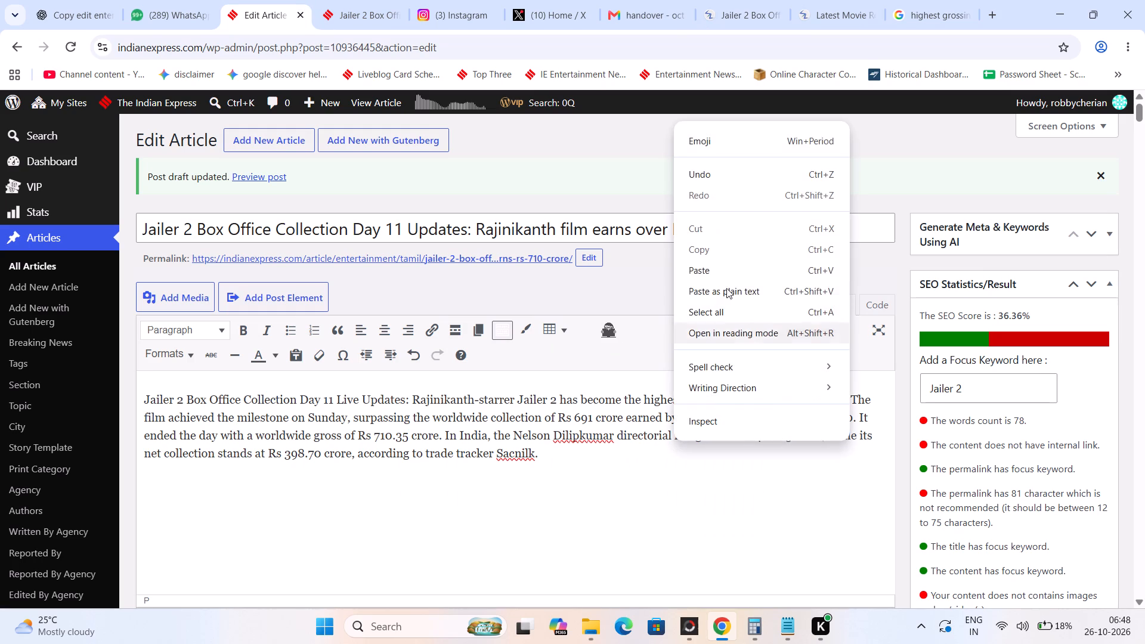
click(731, 289)
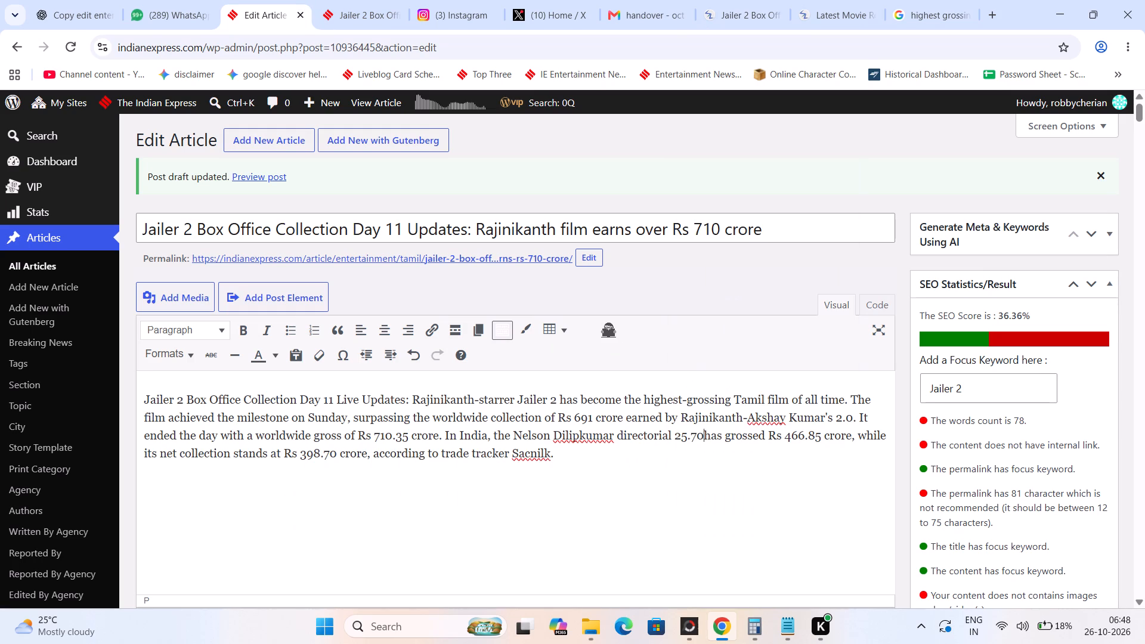
Reword the India sentence to "earned Rs 25.70 crore on Sunday, taking the" before the gross figure, removing "has grossed".
click(673, 435)
text(earnied)
key(BackSpace)
key(BackSpace)
key(BackSpace)
text(ed)
key(space)
key(Right)
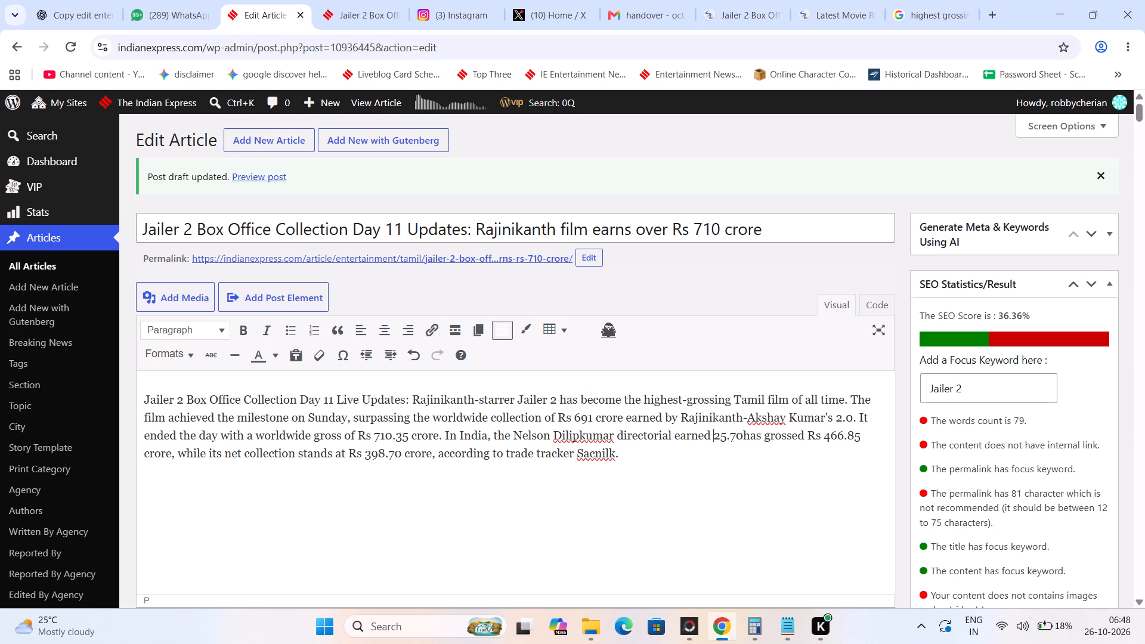
key(Right)
key(Right)
key(Right)
key(Right)
key(Right)
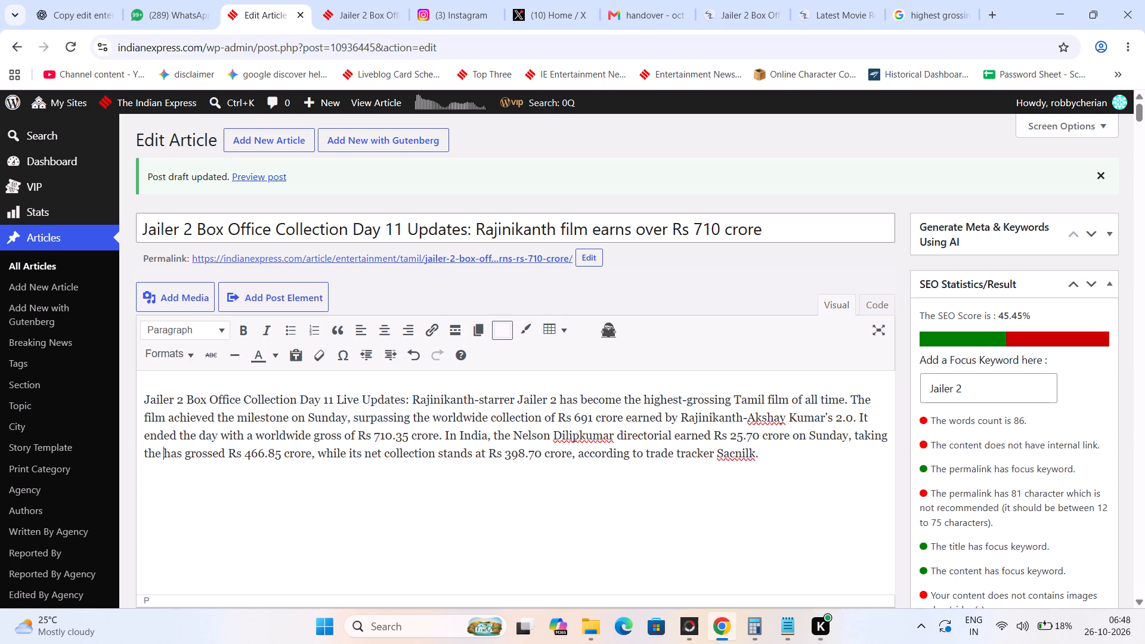
key(Delete)
key(Delete)
key(Delete)
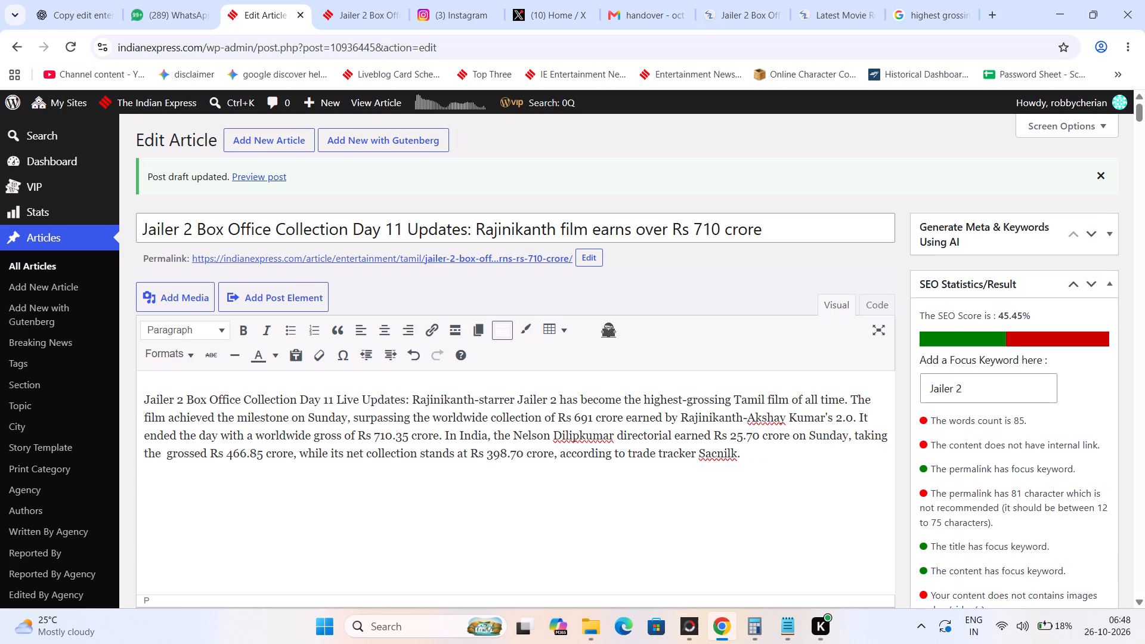
key(Delete)
key(Delete)
key(Delete)
key(Delete)
key(Delete)
key(Delete)
key(Delete)
key(Delete)
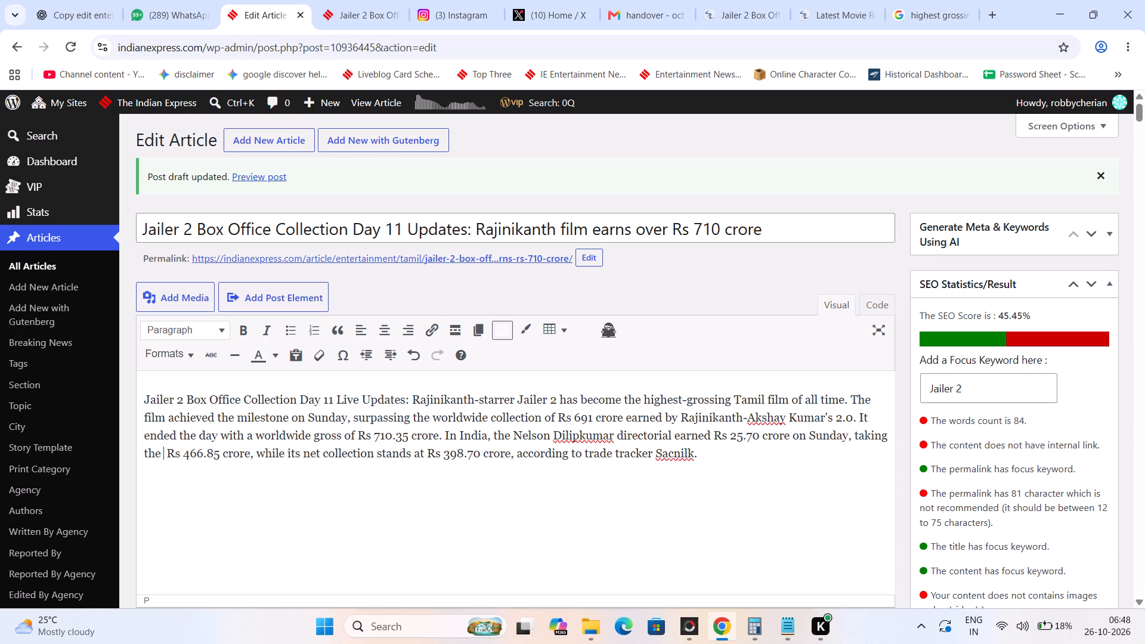
Copy "total India gross collection" from Sacnilk's Day 11 report, insert it before Rs 466.85 crore in the article and add "to".
click(722, 0)
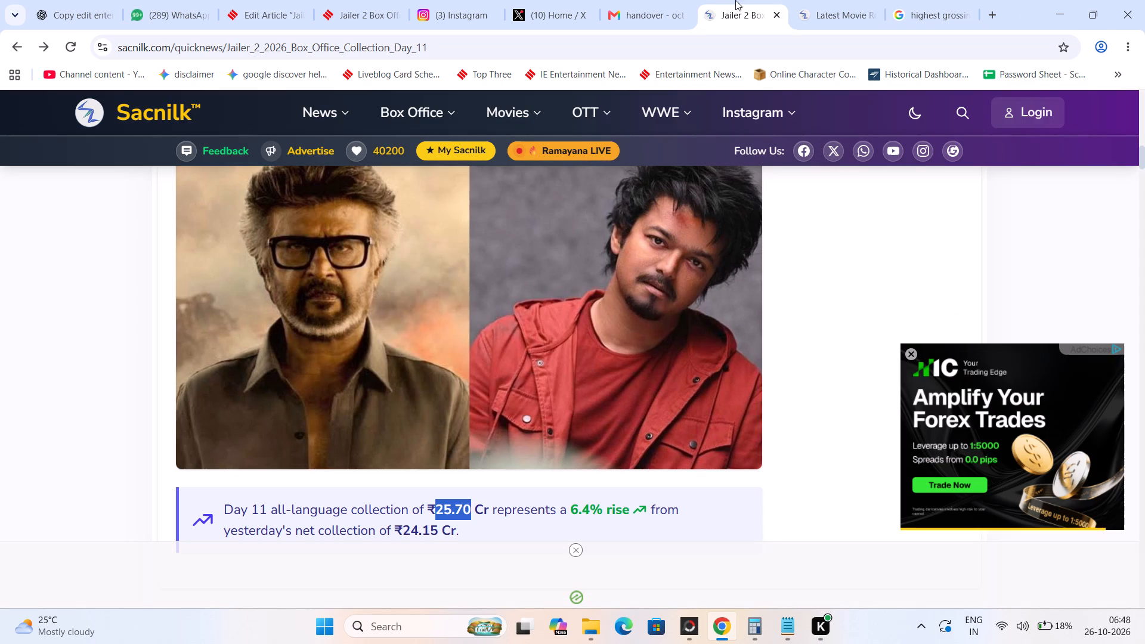
scroll(445, 343, up, 11)
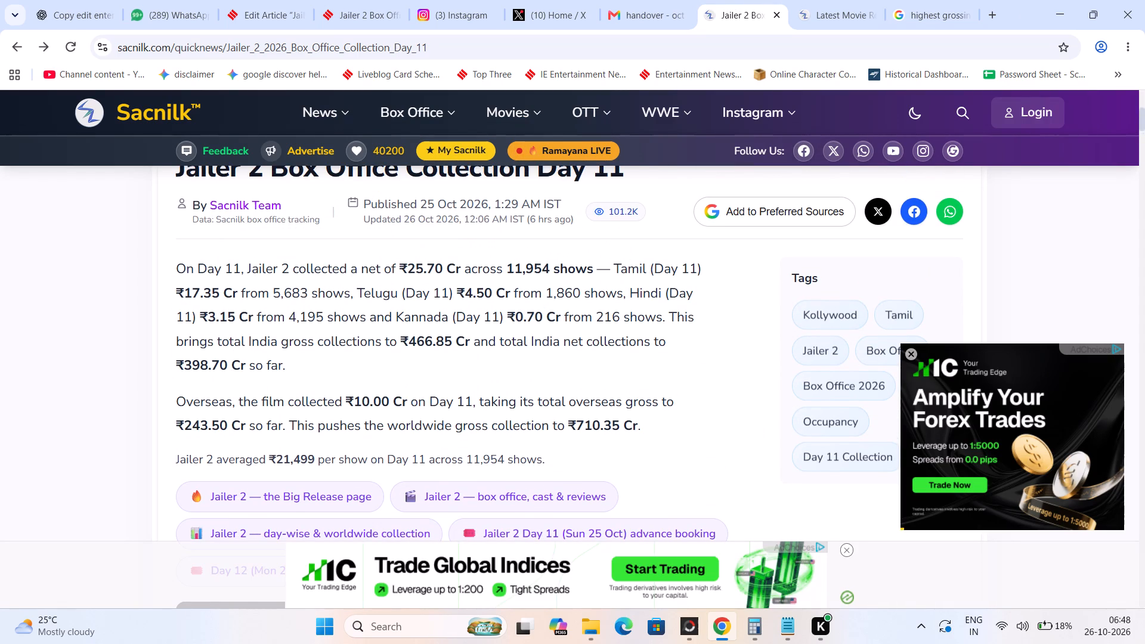
drag(213, 343, 380, 336)
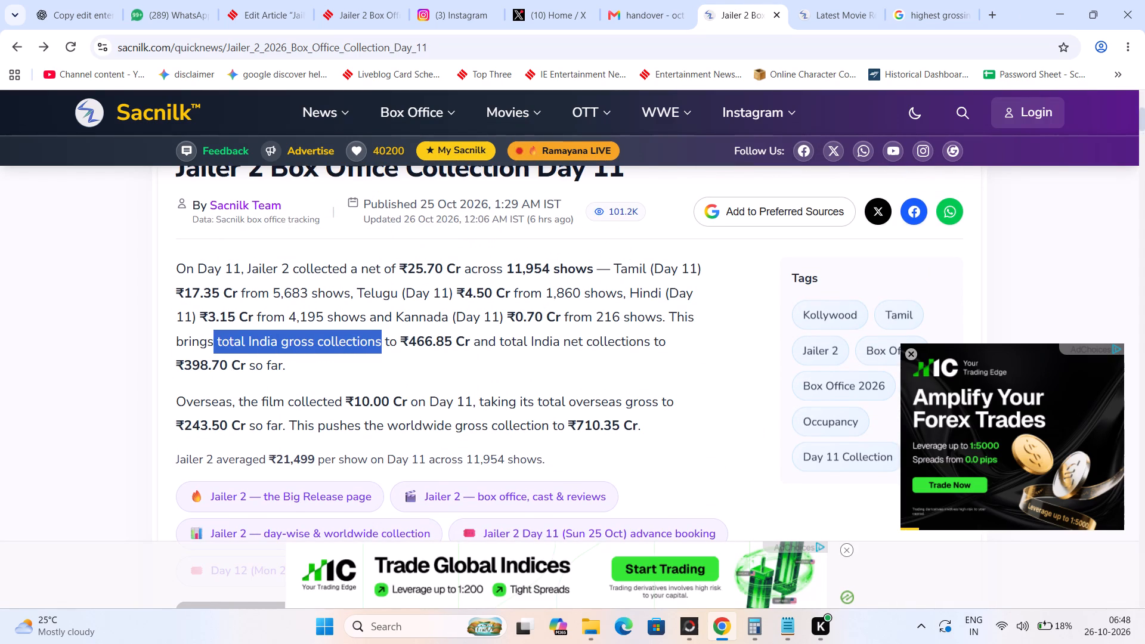
drag(380, 336, 375, 336)
key(ctrl+c)
click(287, 0)
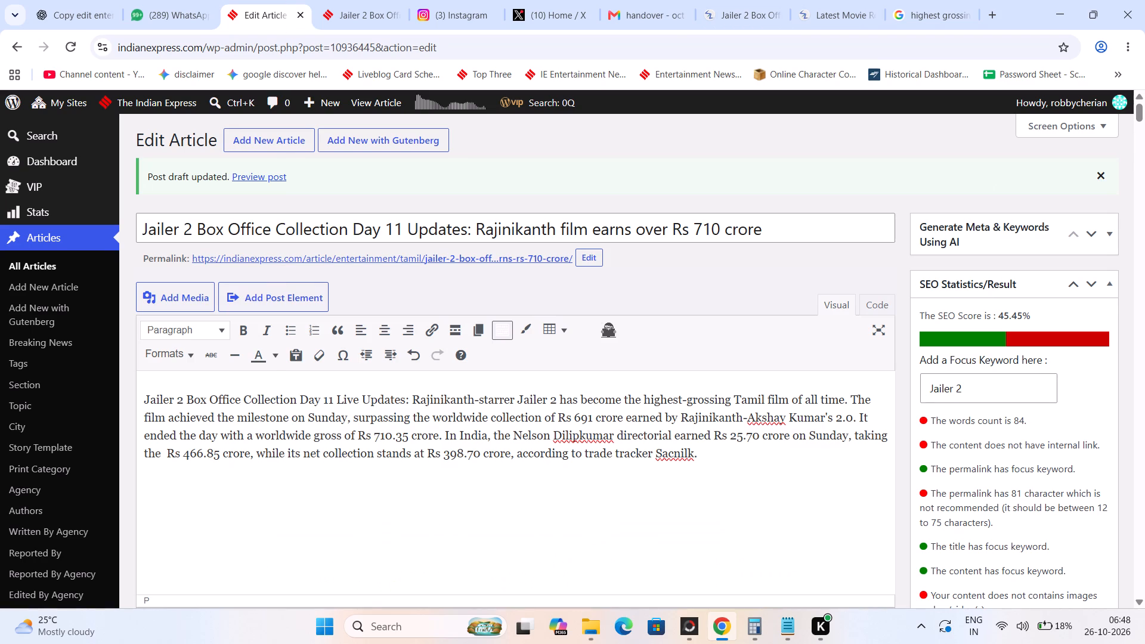
right_click(163, 452)
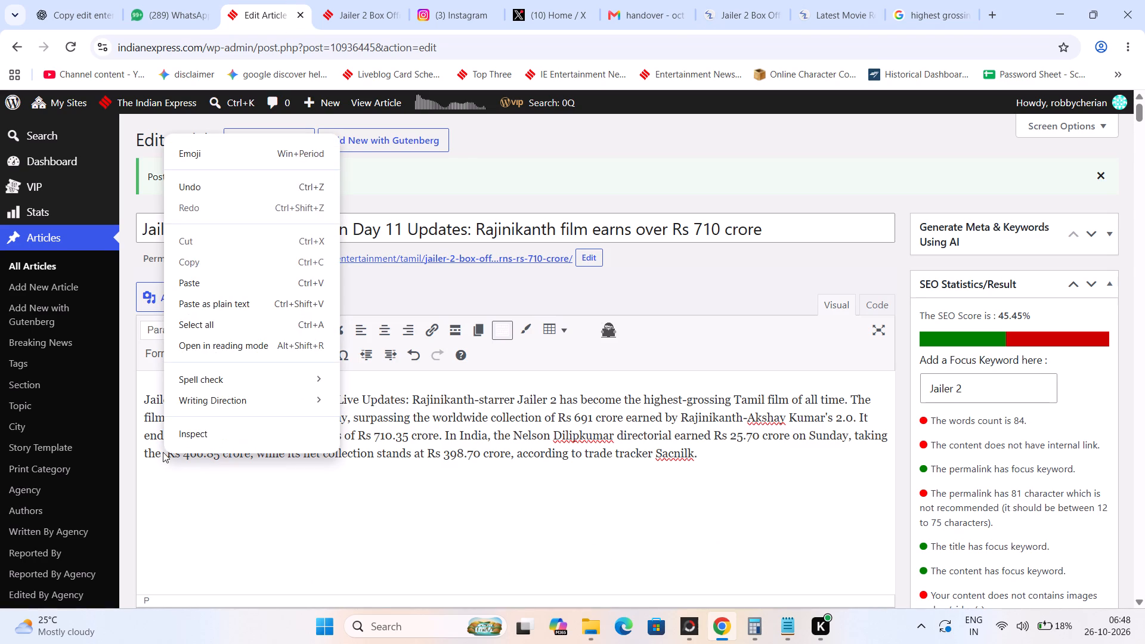
click(200, 311)
key(space)
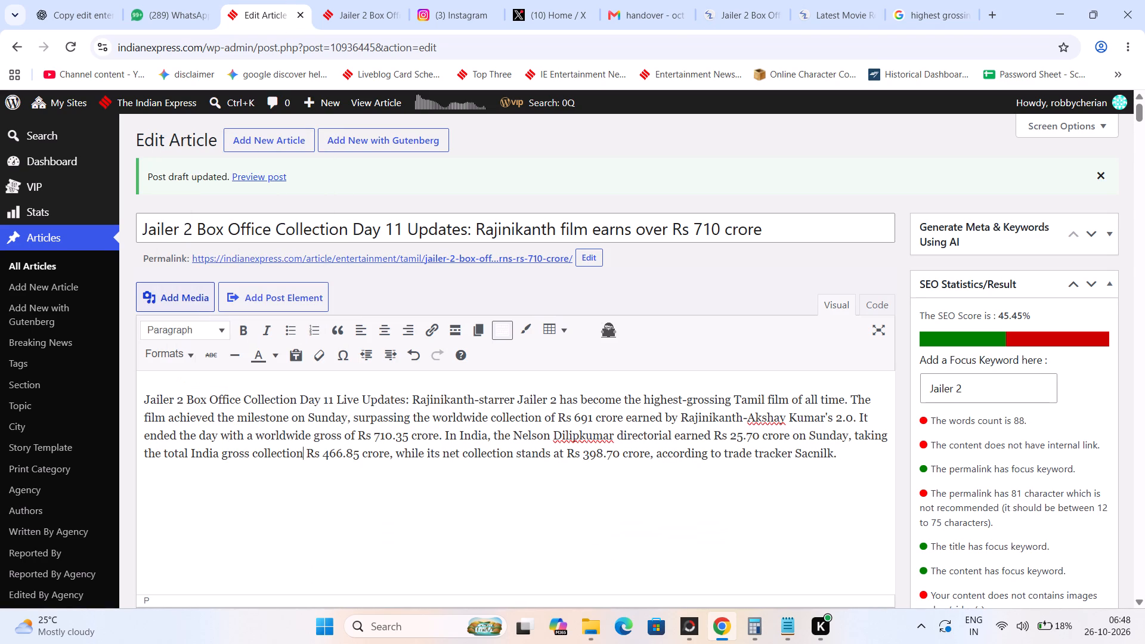
text(to)
Replace "while its" before "net collection" with "while the total India" in the same sentence.
key(Right)
key(Right)
key(Right)
key(Right)
key(Right)
key(Right)
key(Right)
key(Right)
key(Right)
key(Right)
key(Right)
key(Right)
key(Right)
key(Right)
key(Right)
key(Right)
key(Right)
key(Right)
key(Right)
key(Right)
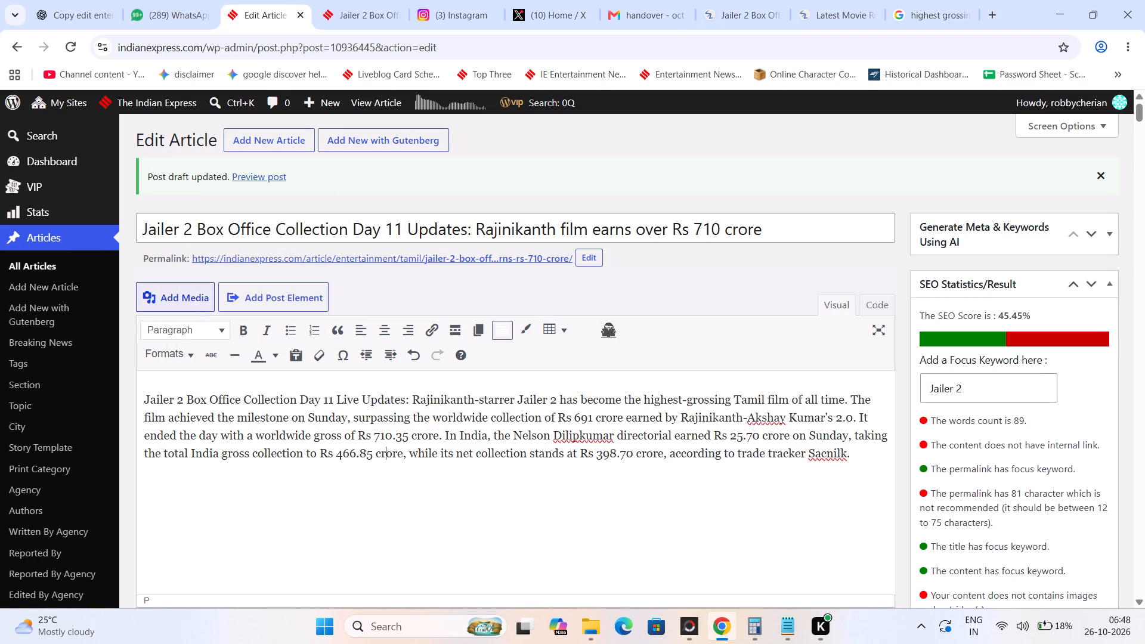
key(BackSpace)
key(BackSpace)
key(BackSpace)
key(BackSpace)
key(BackSpace)
key(BackSpace)
key(BackSpace)
key(BackSpace)
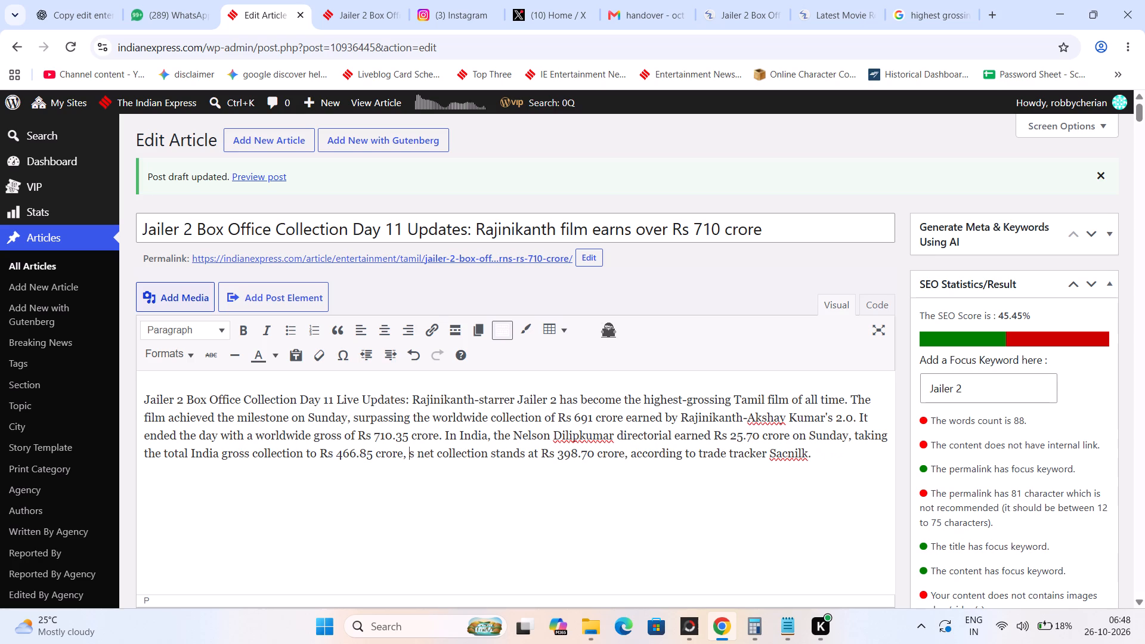
key(Delete)
text(while the total)
key(space)
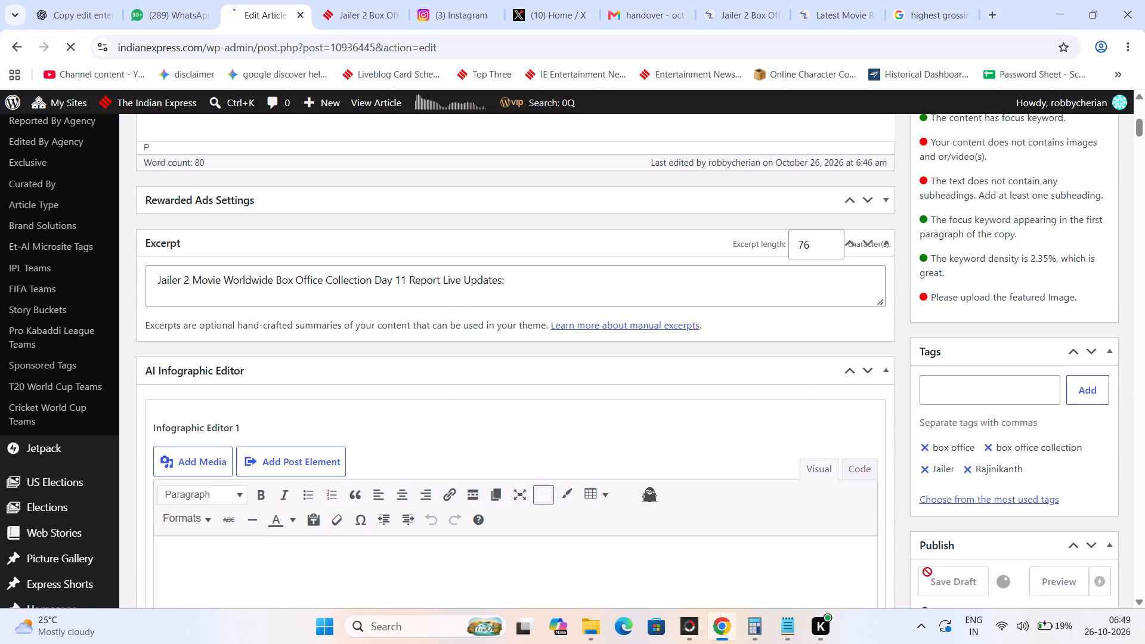
Search Google for "jailer 2 records" in place of the earlier highest-grossing Tamil movies query.
click(831, 0)
click(902, 0)
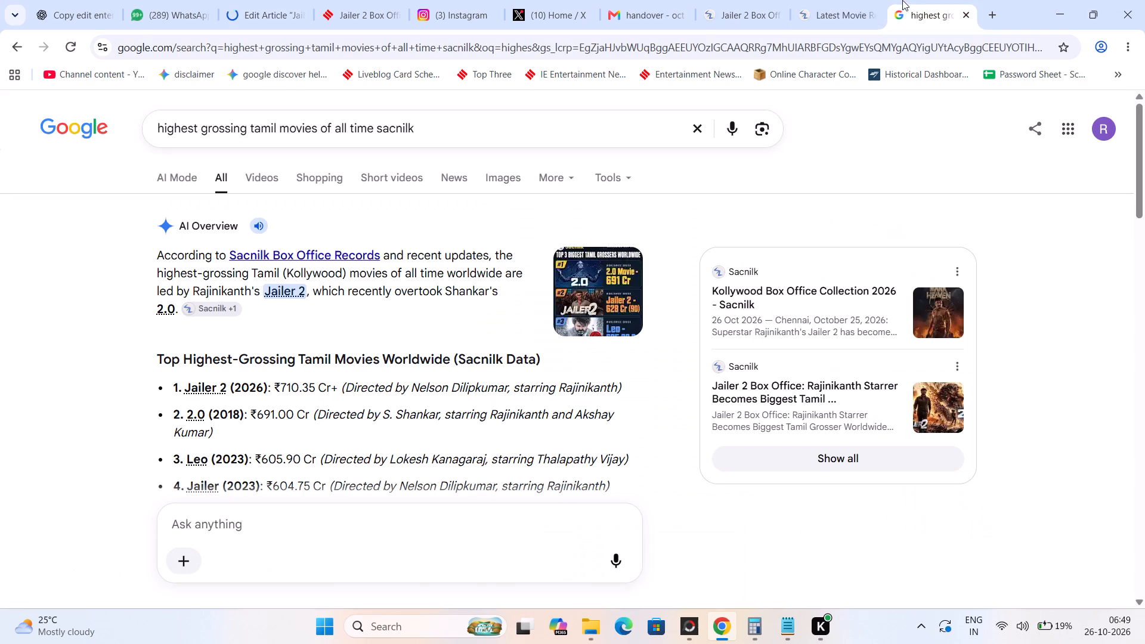
triple_click(350, 126)
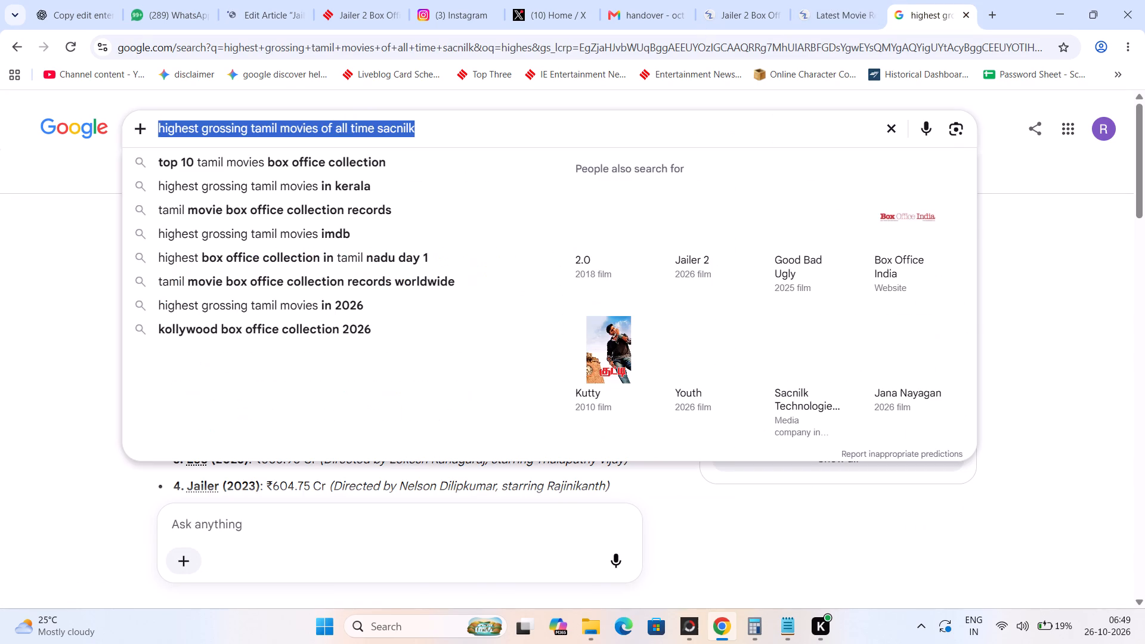
text(jailer 2 records)
key(Return)
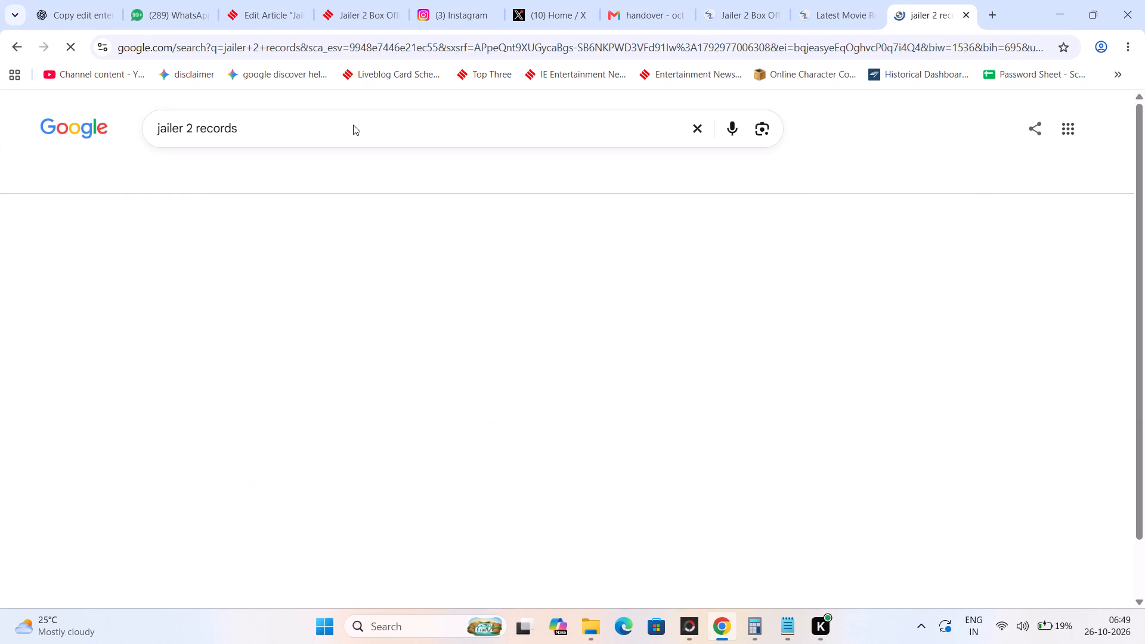
Open the Wikipedia article on Jailer 2 from the results, check its introduction, and return to the results.
scroll(352, 136, down, 3)
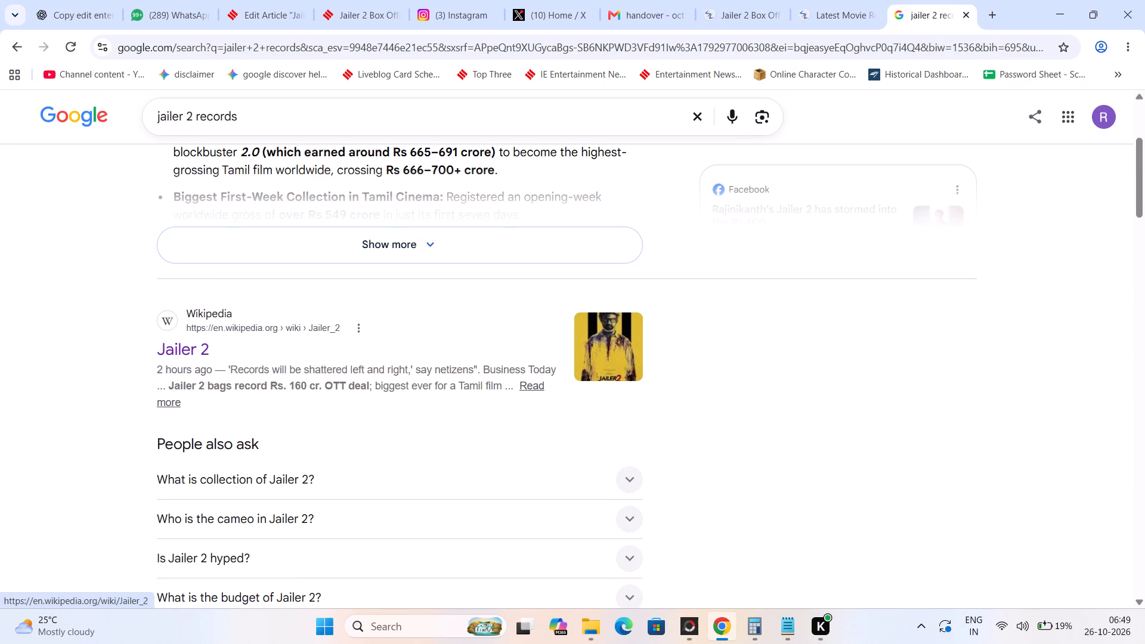
click(195, 360)
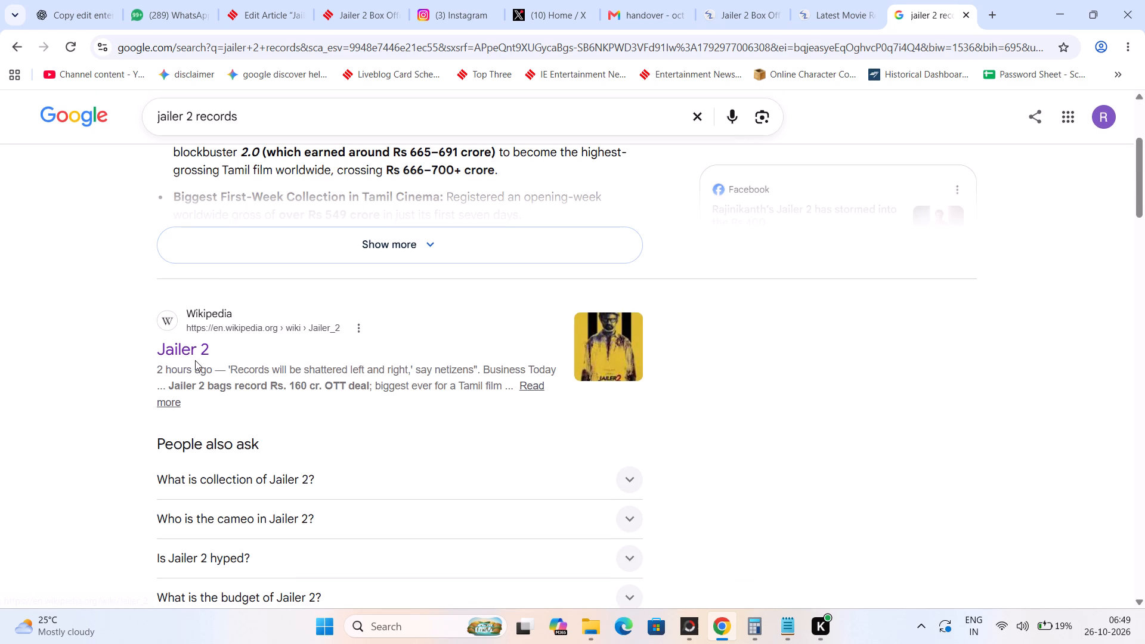
click(197, 355)
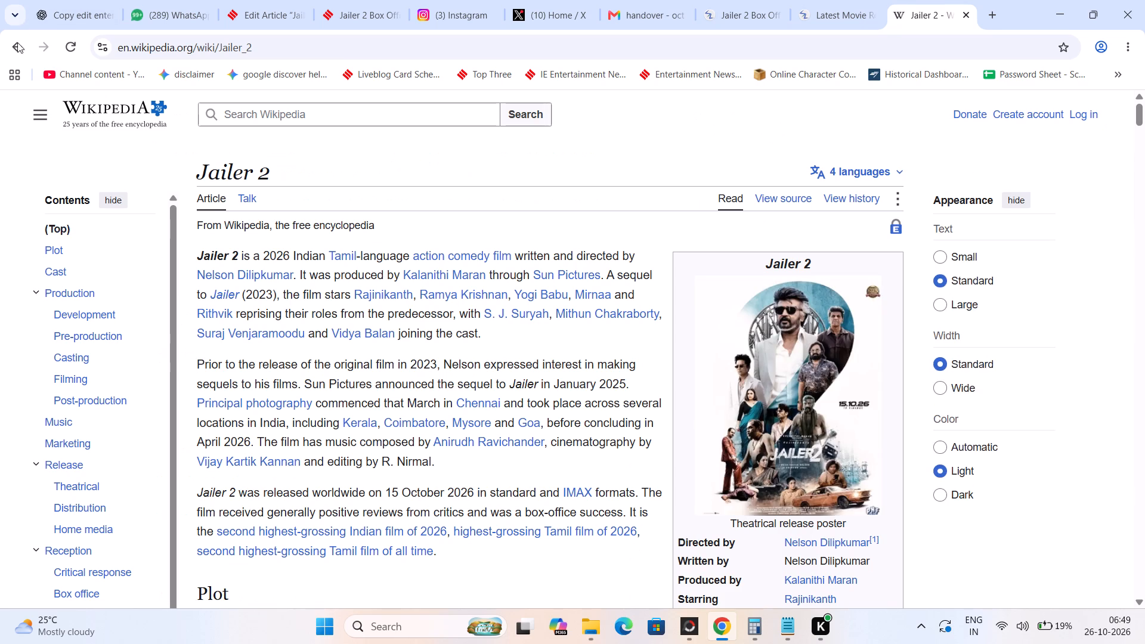
click(16, 47)
Expand the AI overview and read its list of Jailer 2 box office and revenue records.
click(399, 239)
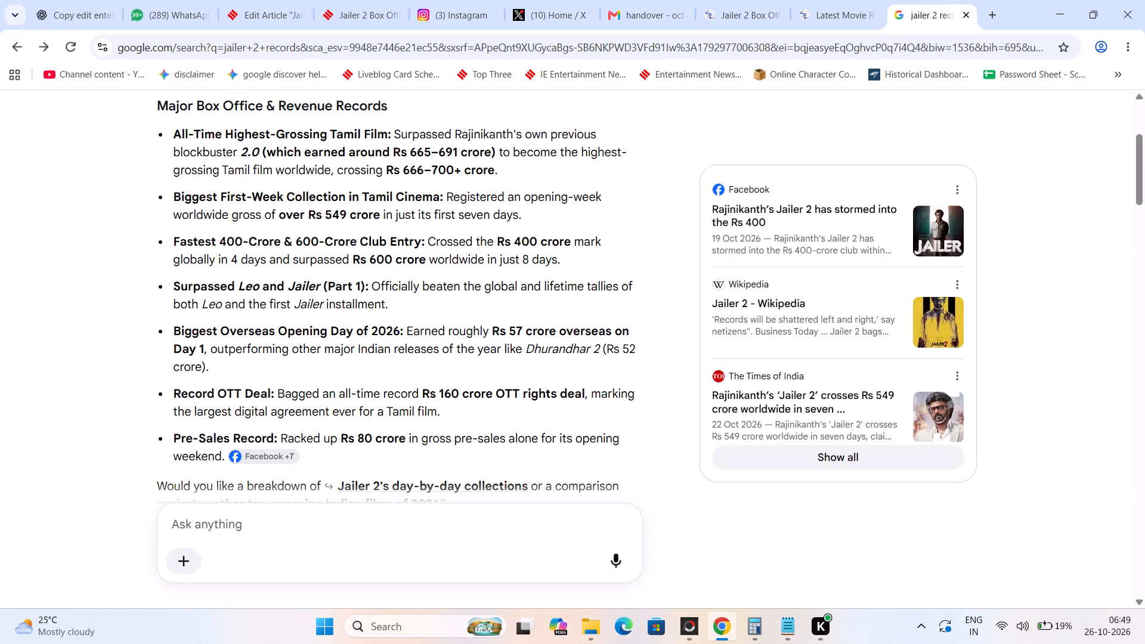
scroll(399, 239, up, 2)
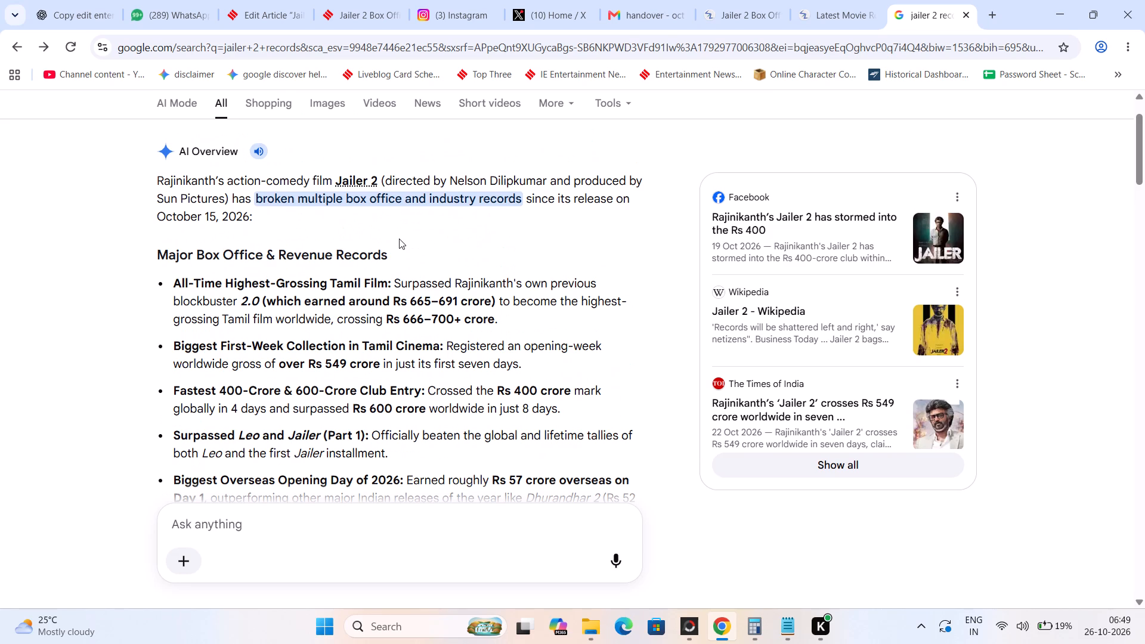
scroll(399, 239, down, 1)
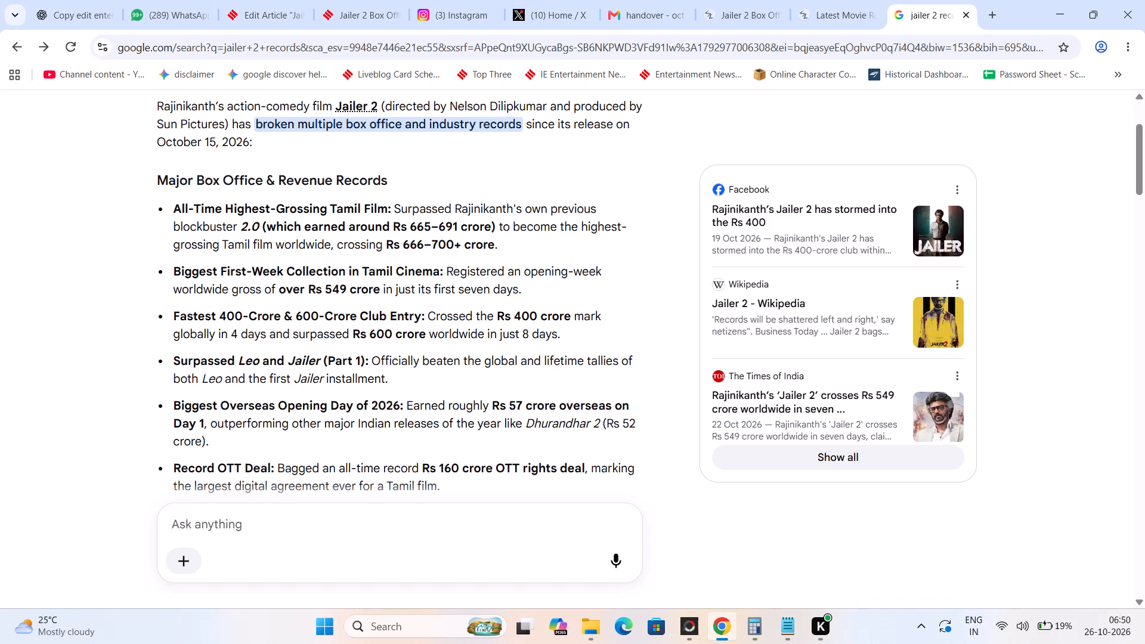
Scan the rest of the first results page, including top stories, Sacnilk links and forum discussions, for Jailer 2 record coverage.
scroll(399, 239, down, 9)
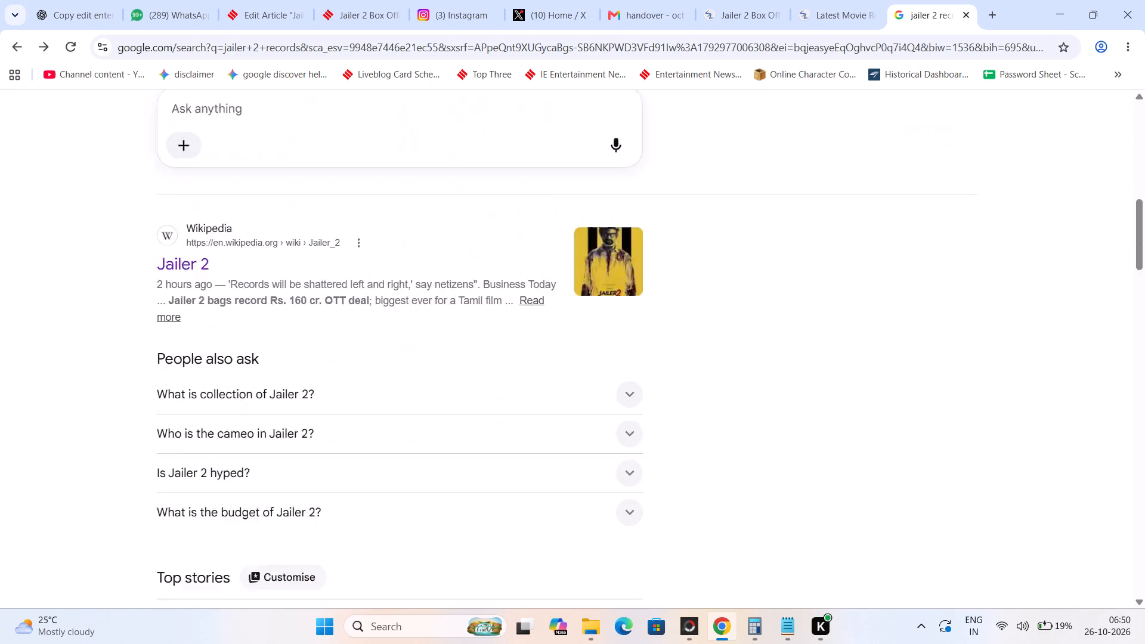
scroll(399, 239, down, 3)
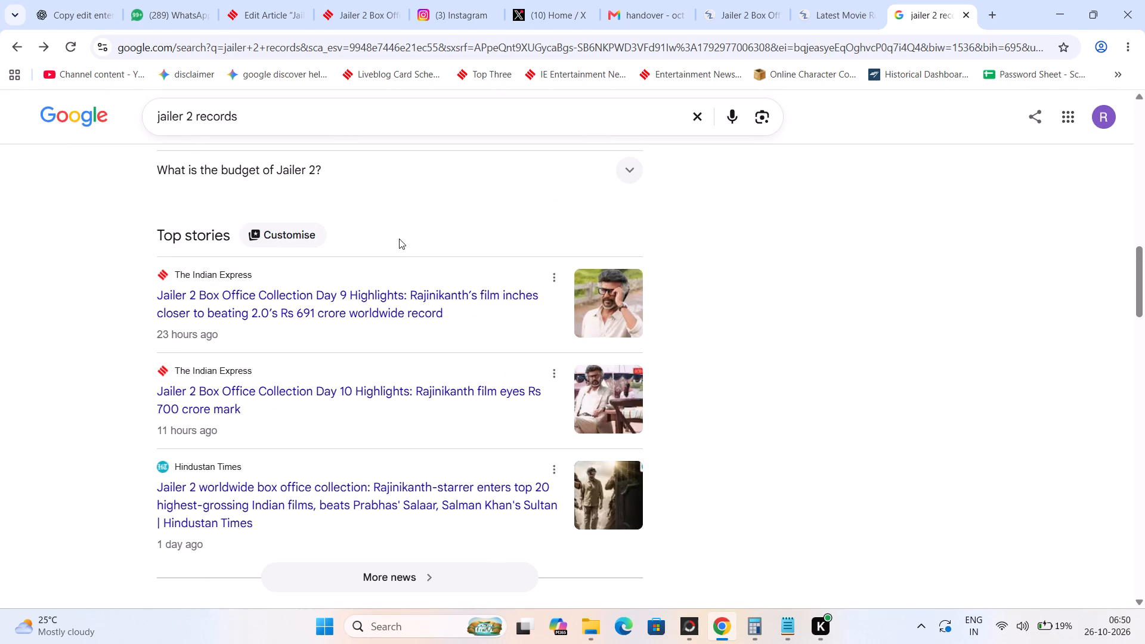
scroll(399, 239, down, 3)
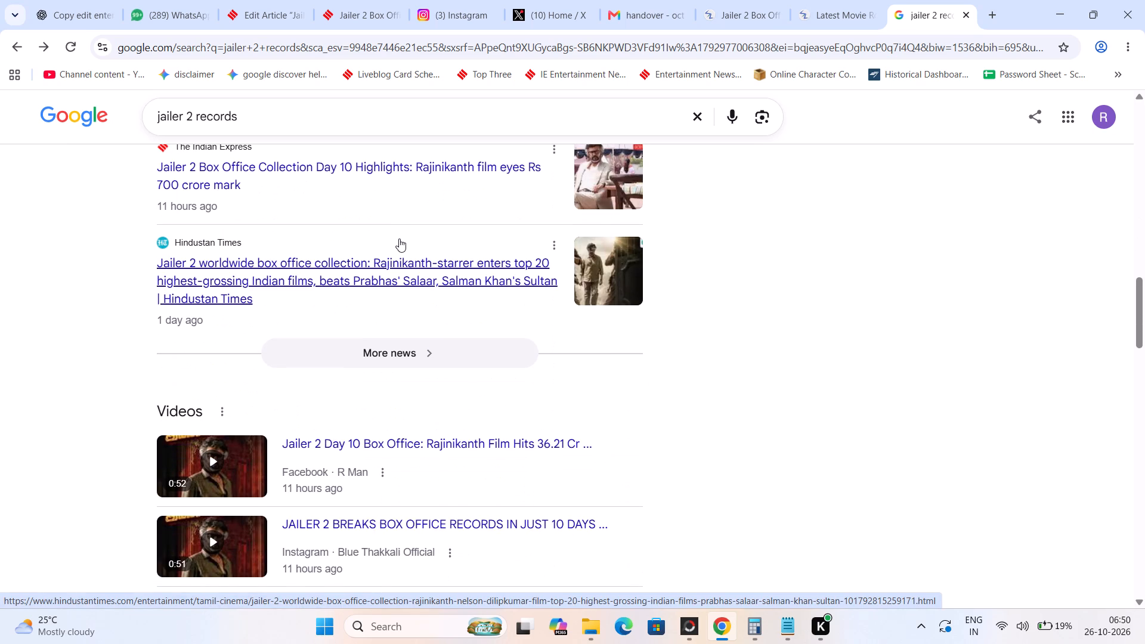
scroll(399, 239, down, 7)
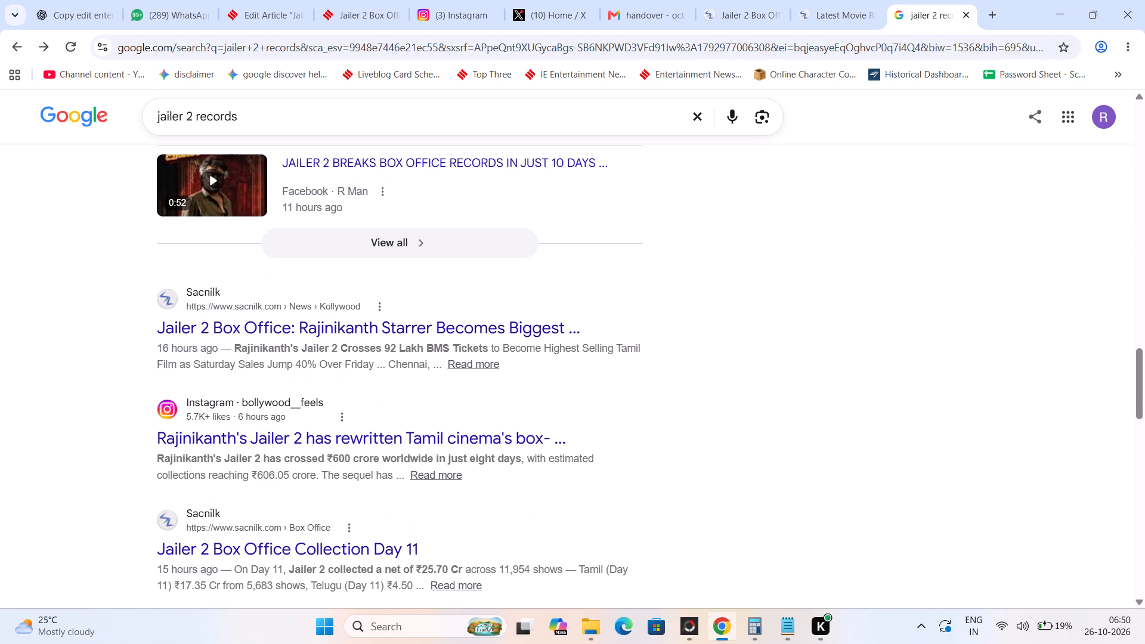
scroll(379, 349, down, 5)
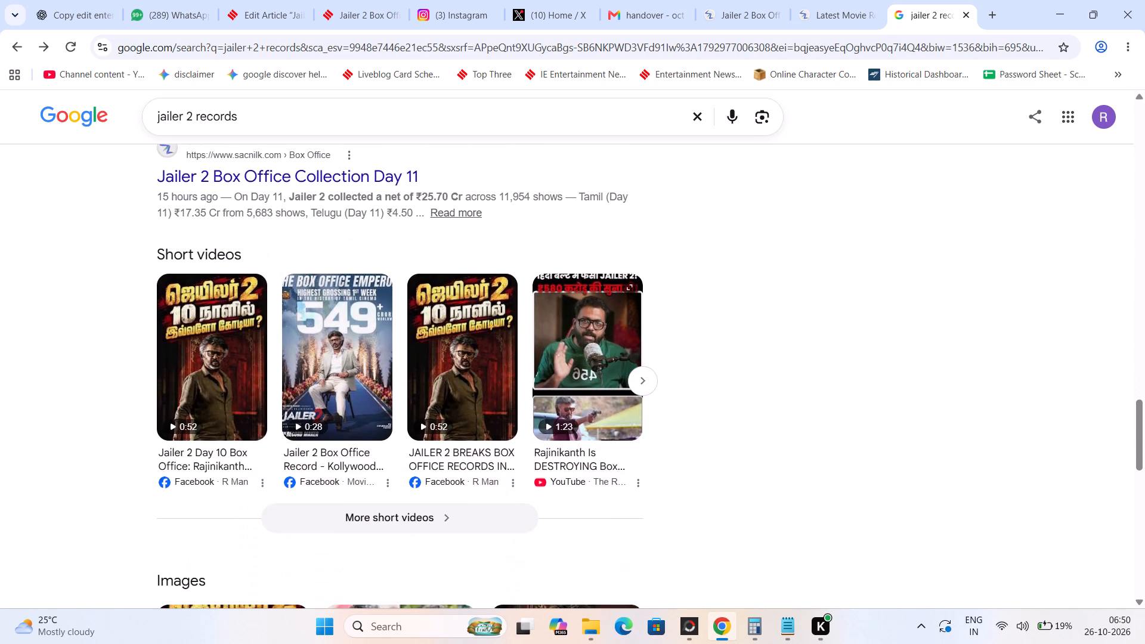
scroll(378, 348, down, 10)
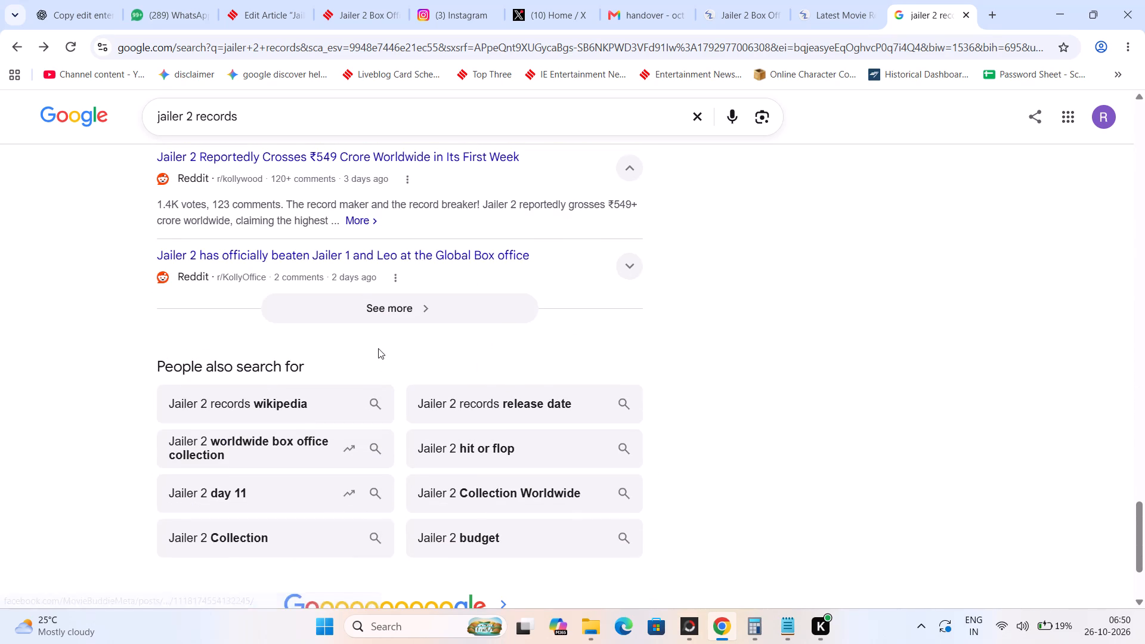
scroll(378, 348, up, 1)
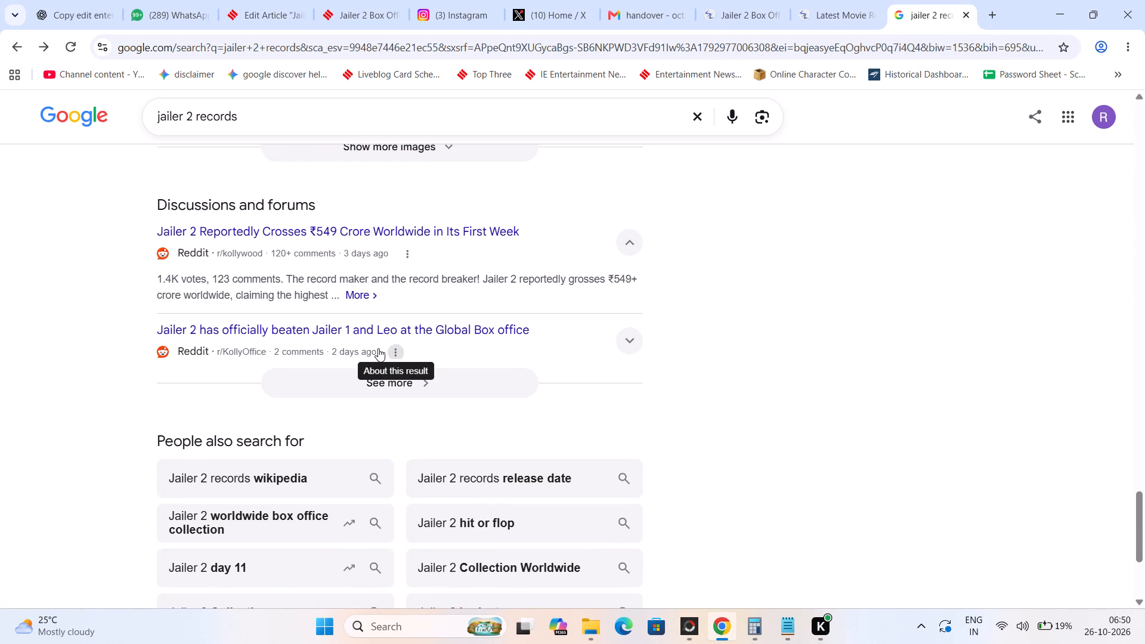
scroll(378, 348, down, 4)
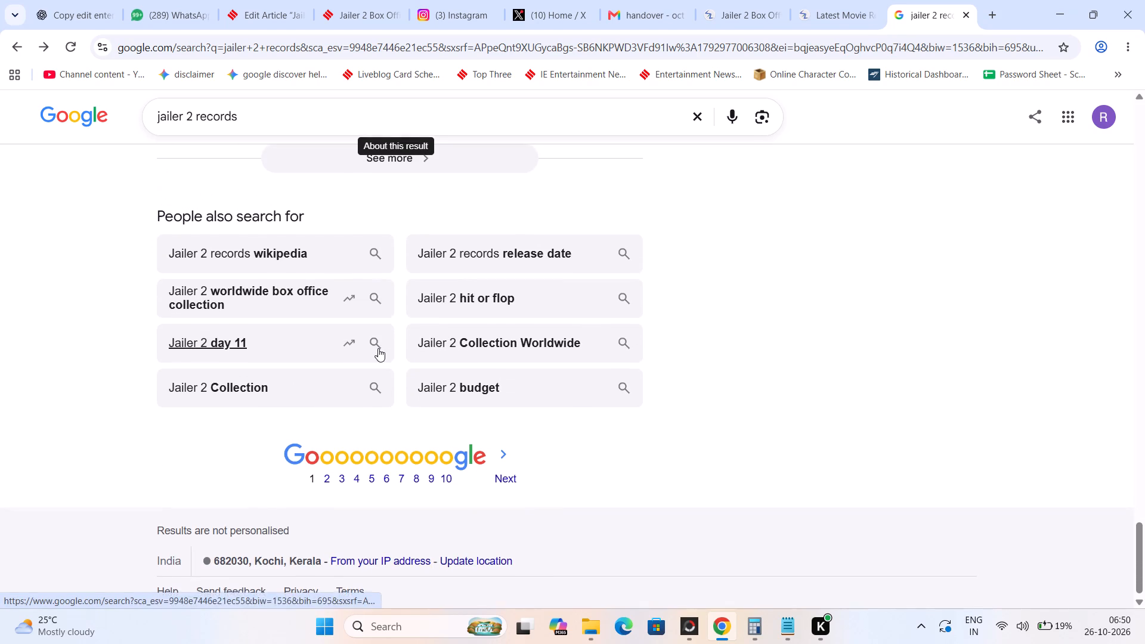
Go to the second page of results and look through it for more Jailer 2 record coverage.
click(495, 469)
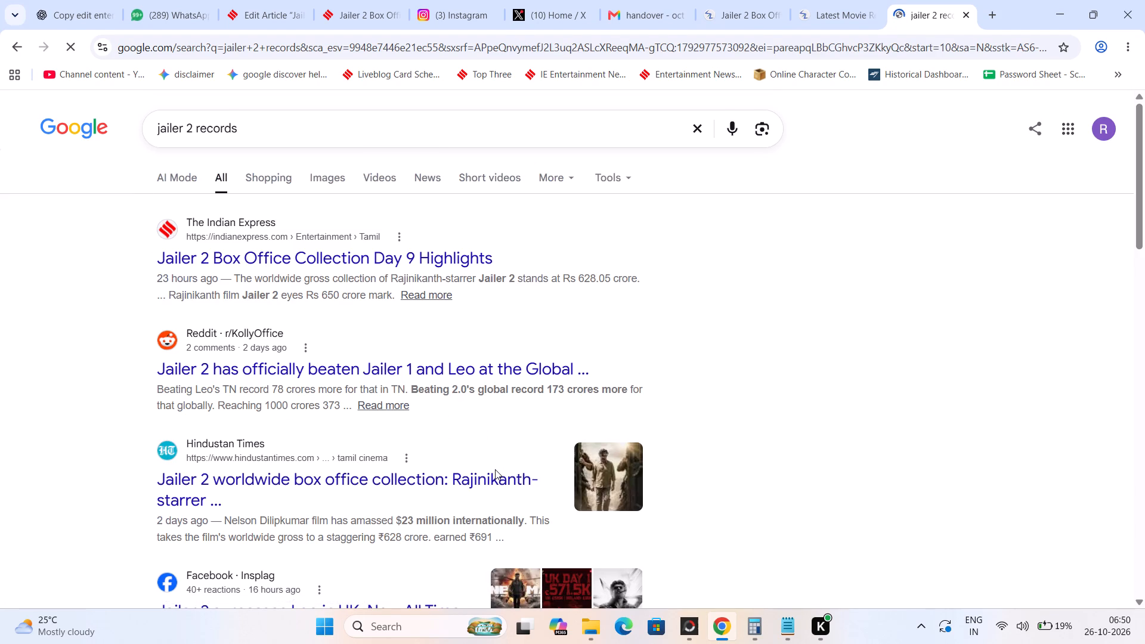
scroll(493, 467, down, 2)
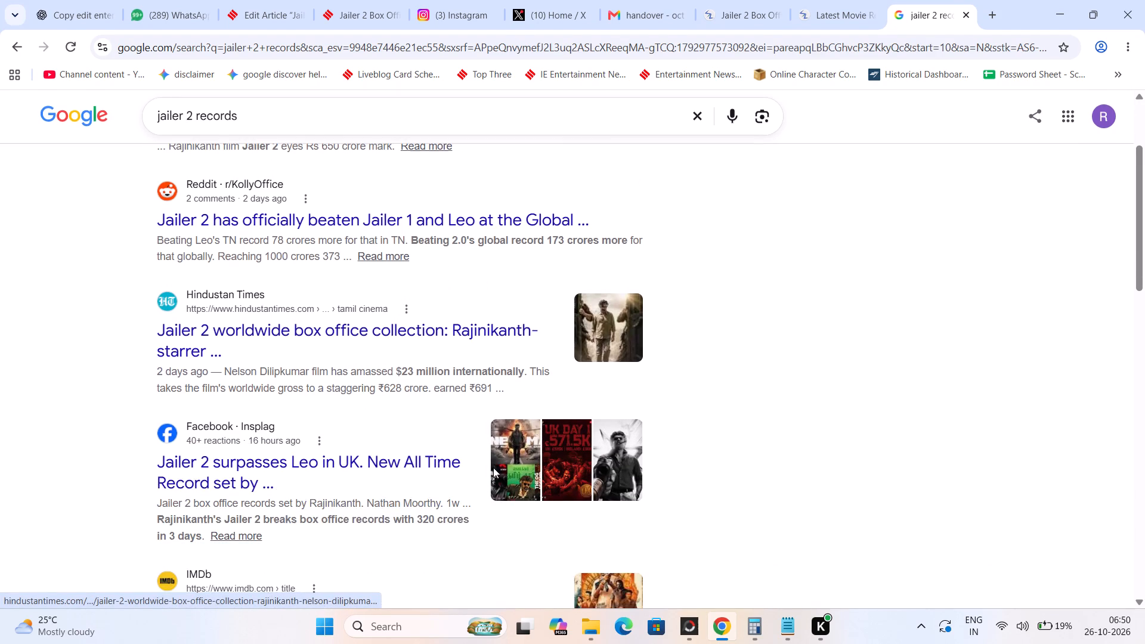
scroll(493, 467, down, 6)
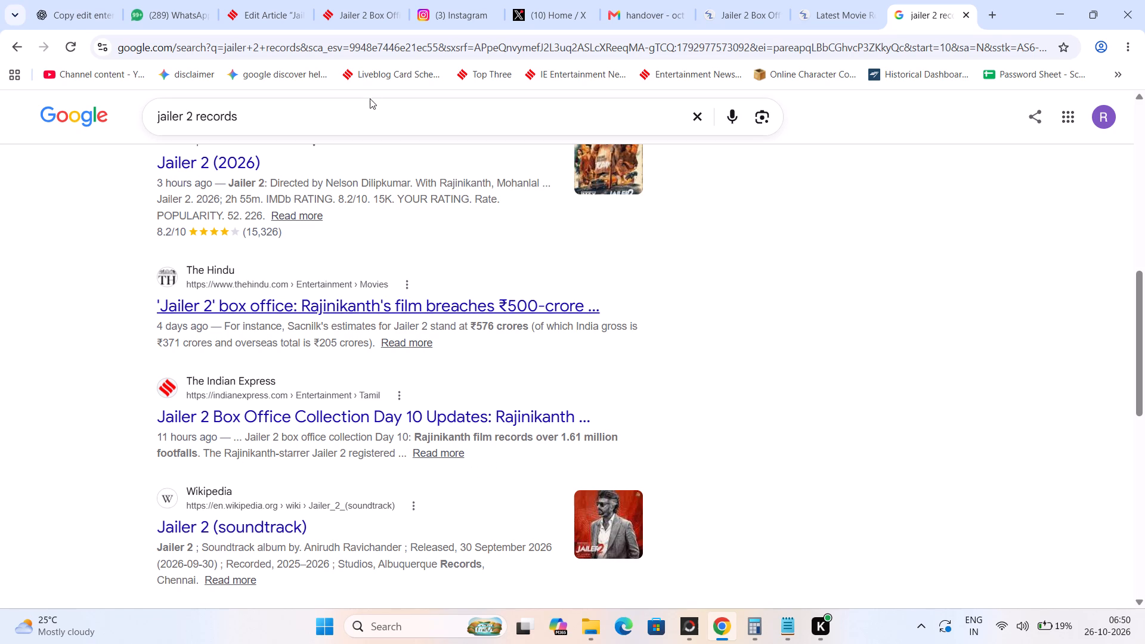
click(571, 0)
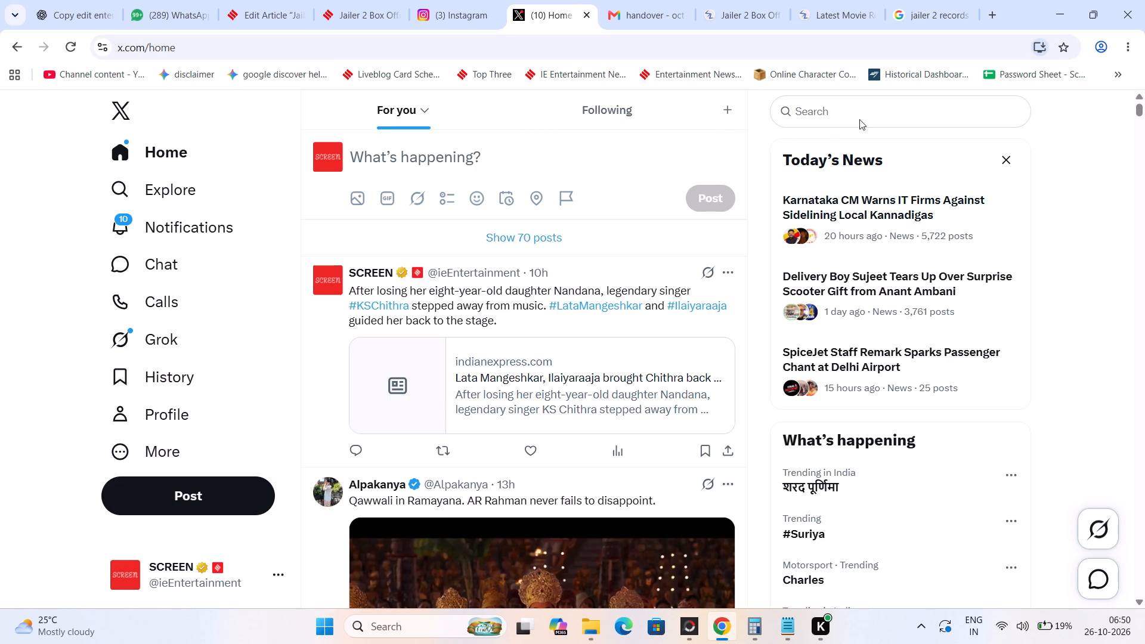
click(859, 119)
text(sun pictures)
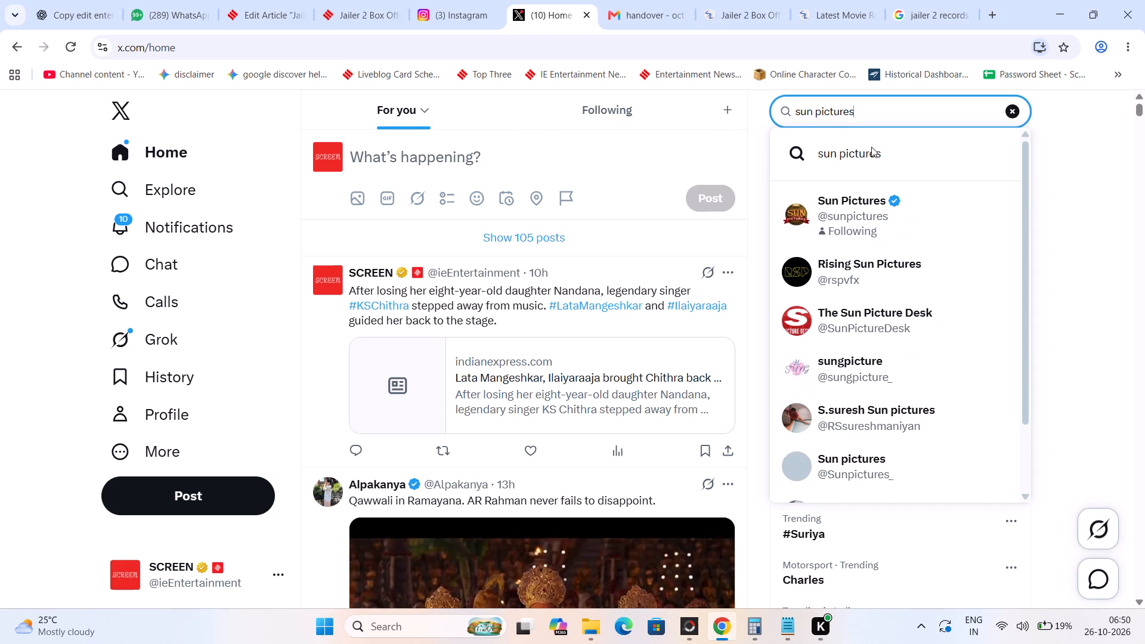
click(902, 215)
scroll(377, 336, down, 4)
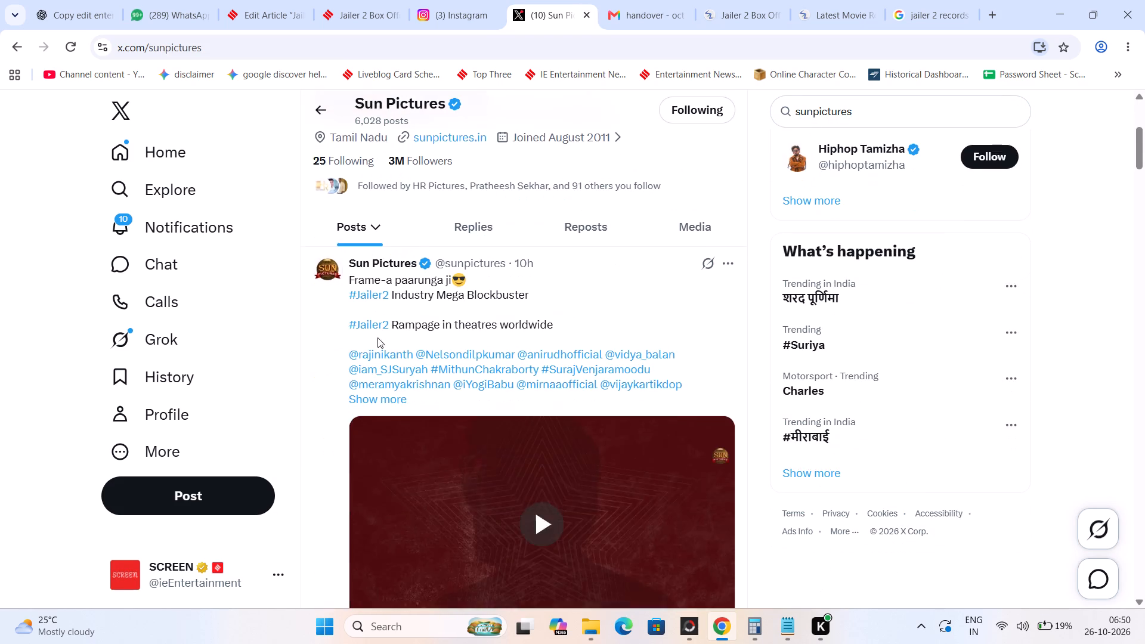
scroll(377, 338, down, 8)
scroll(377, 338, up, 3)
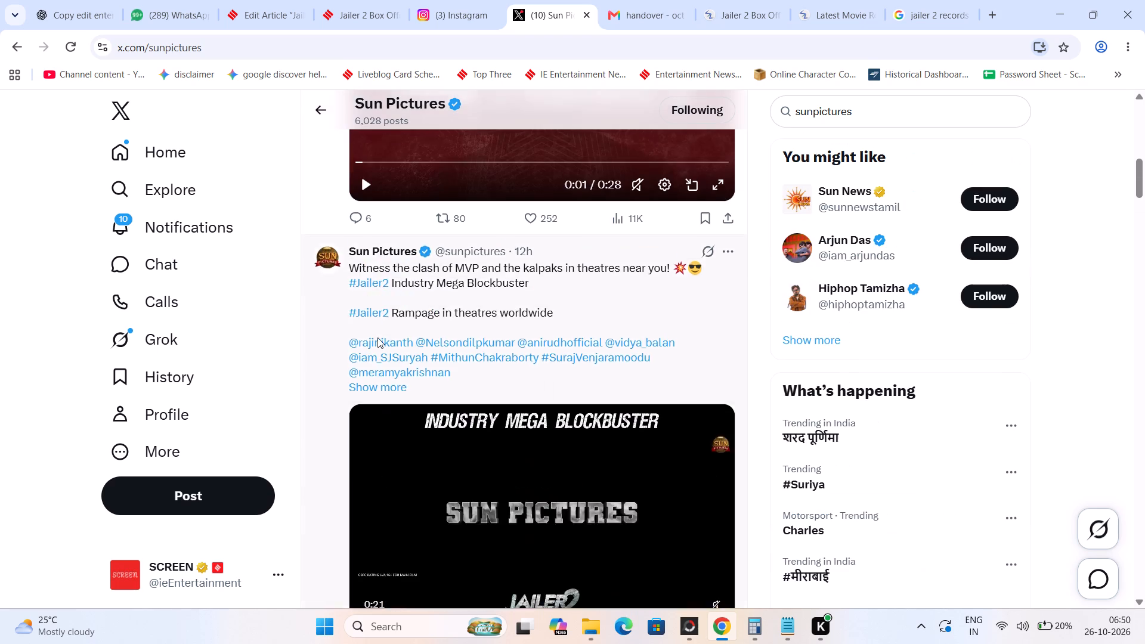
scroll(377, 338, up, 7)
scroll(377, 338, down, 4)
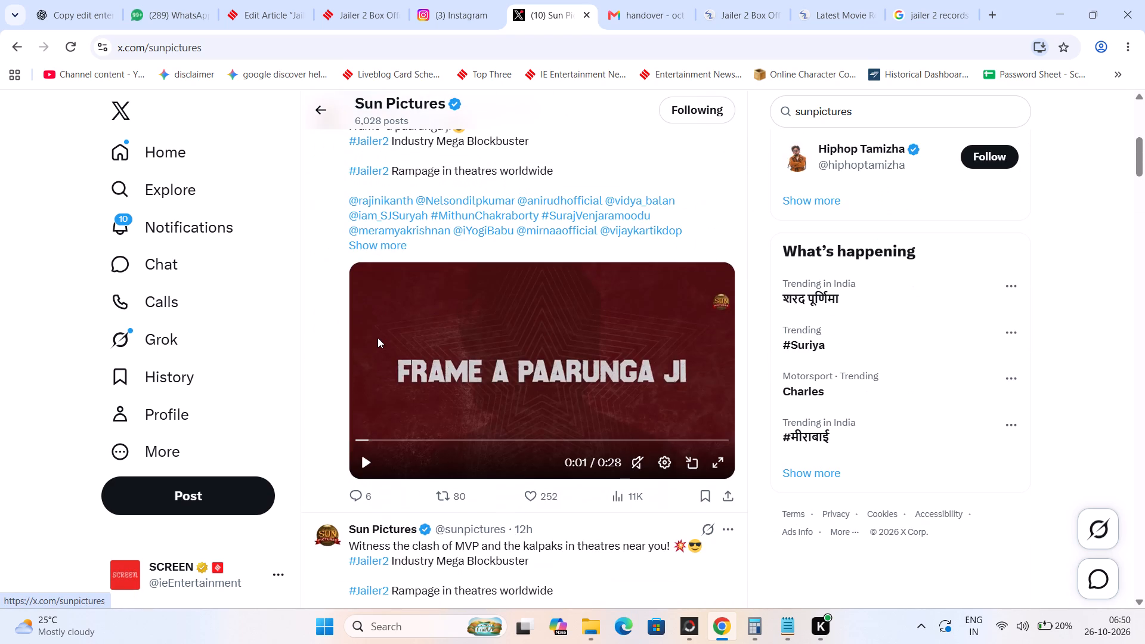
scroll(377, 338, up, 1)
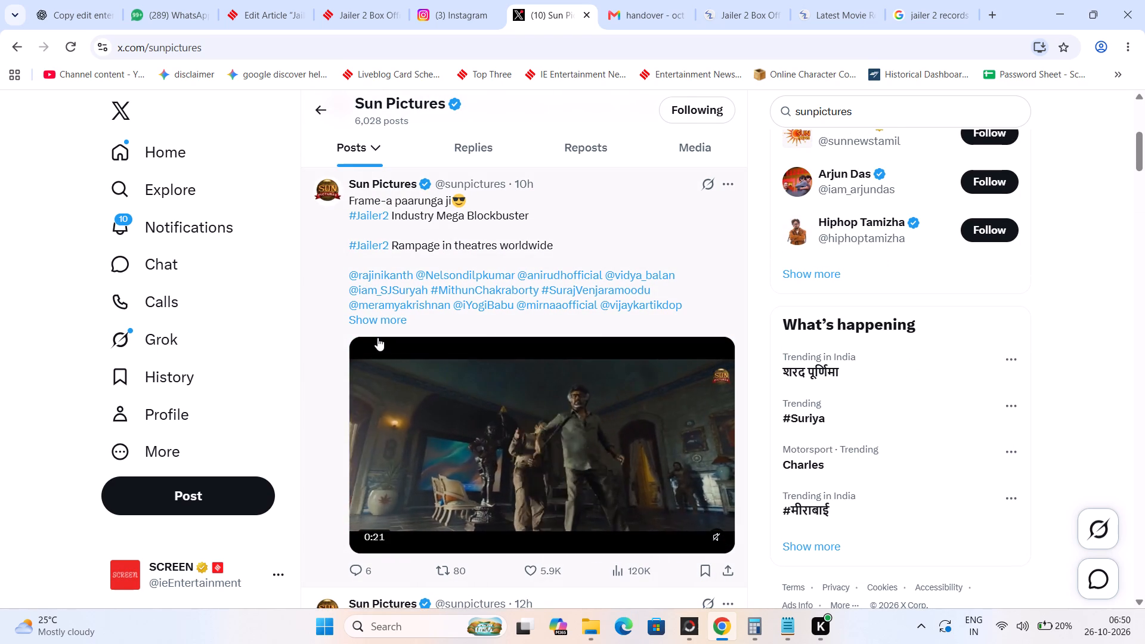
Reload the Jailer 2 Day 11 article's preview page to check the updated intro text.
click(223, 0)
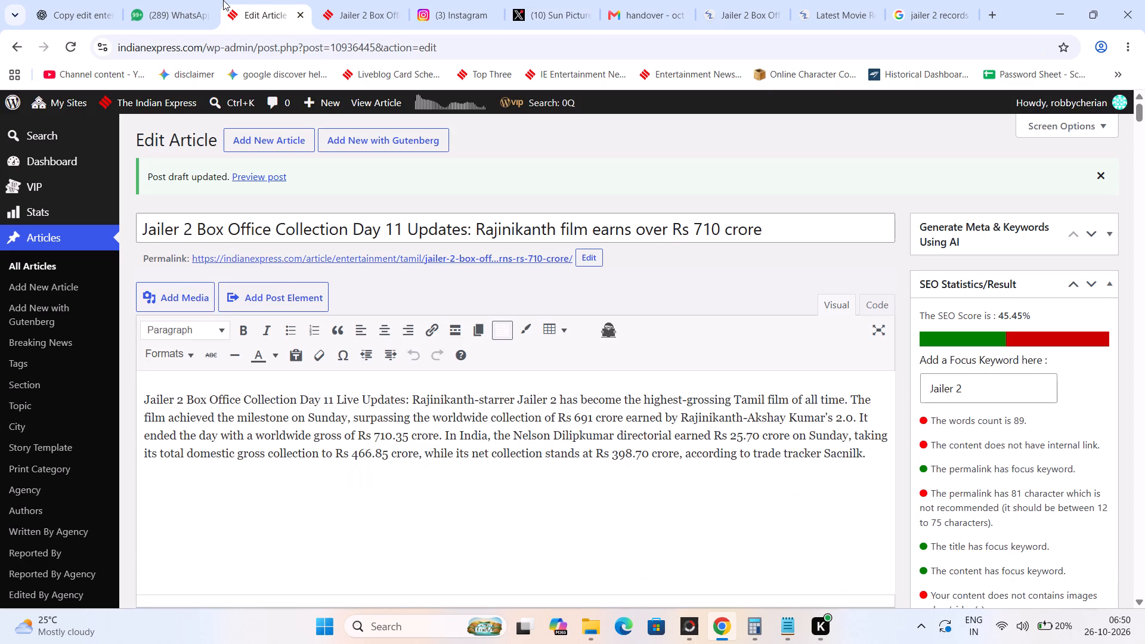
click(333, 0)
right_click(333, 0)
click(379, 114)
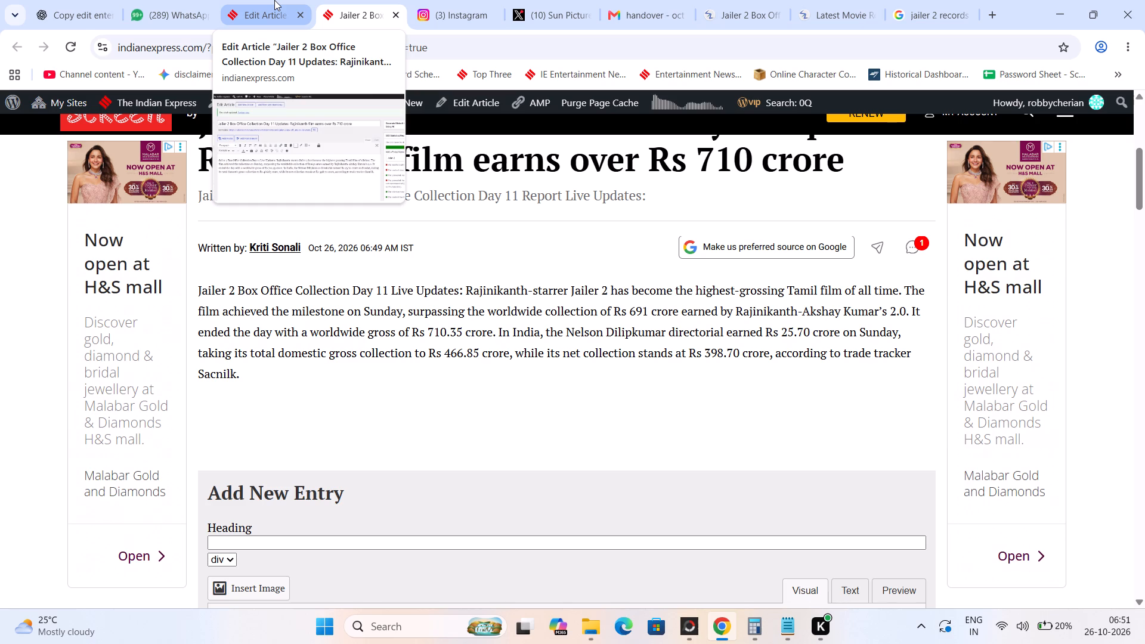
In the article editor, split the intro before "In India" into a separate paragraph and start an empty paragraph after it.
click(274, 0)
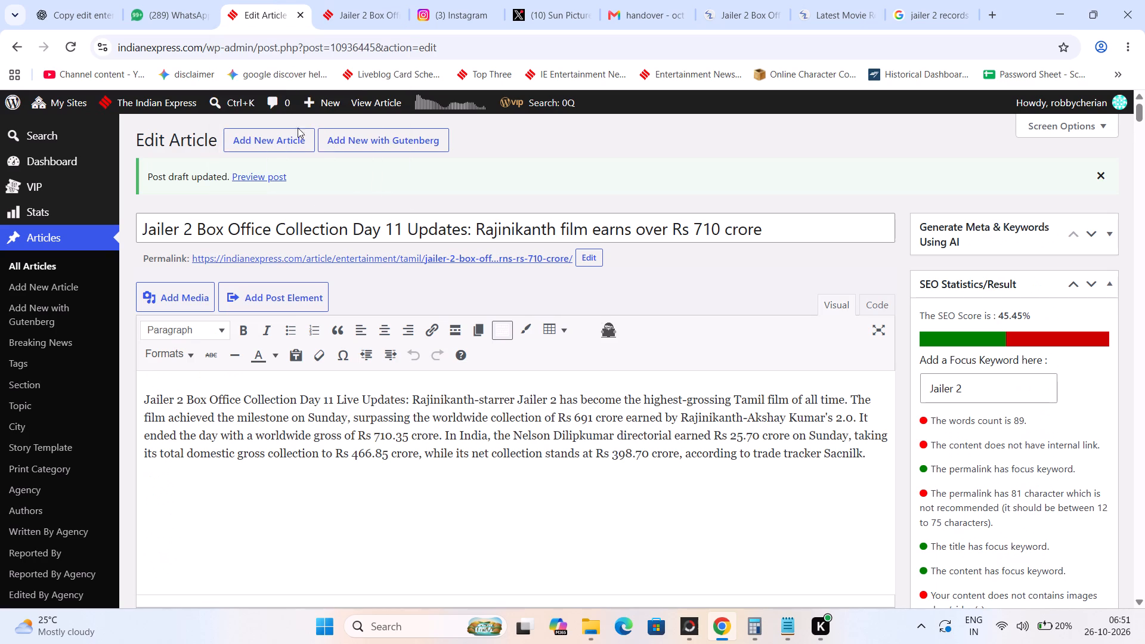
click(444, 436)
key(BackSpace)
key(Return)
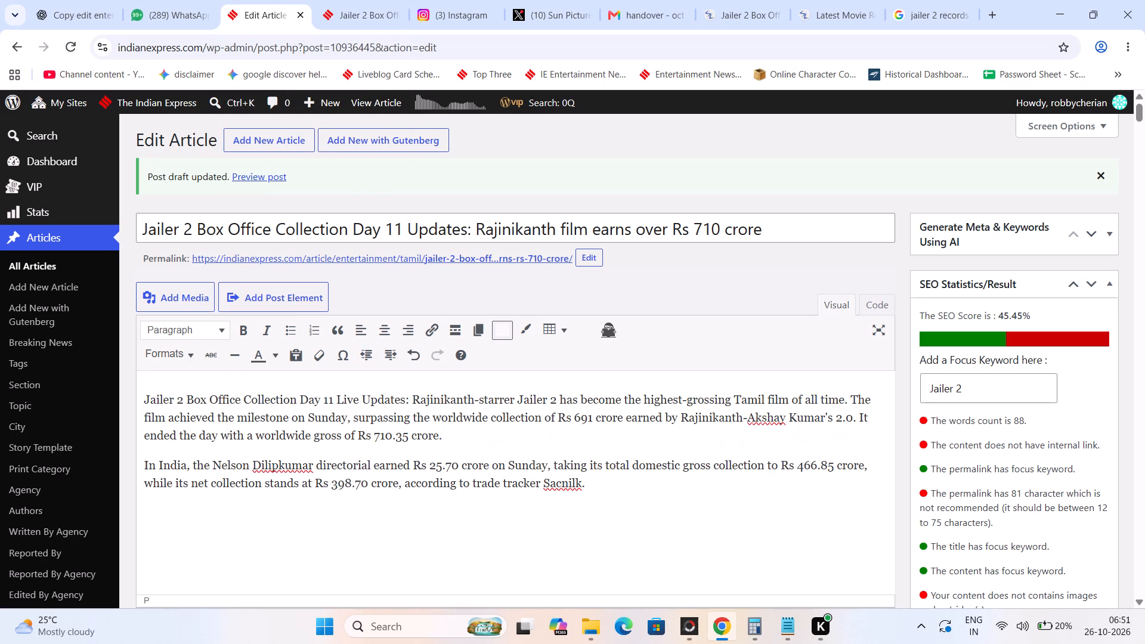
click(743, 485)
key(Return)
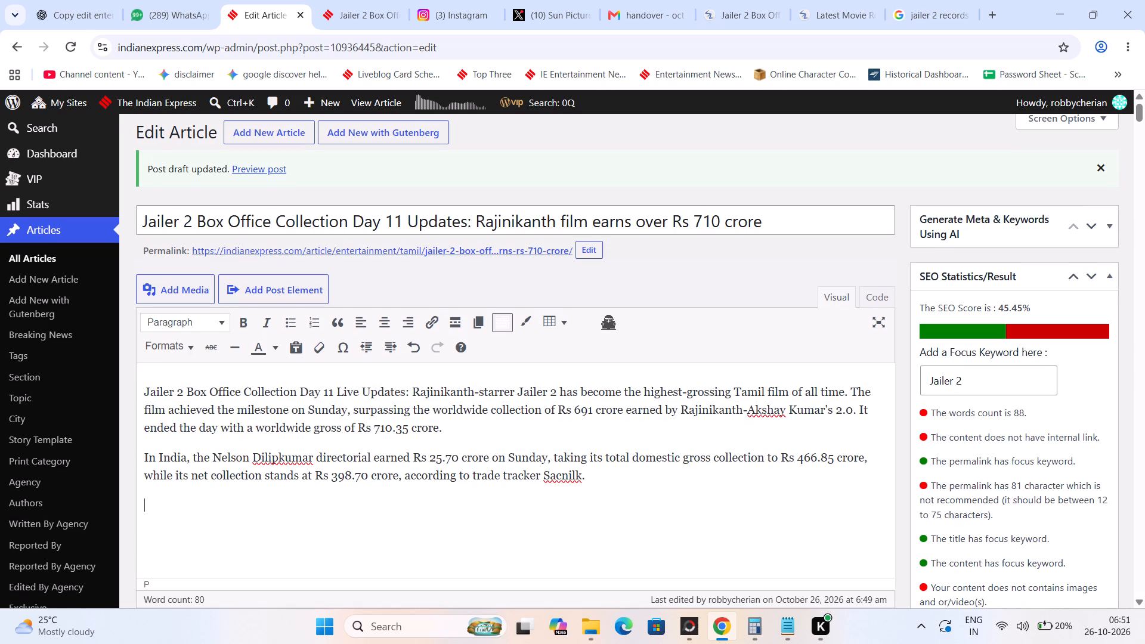
click(736, 0)
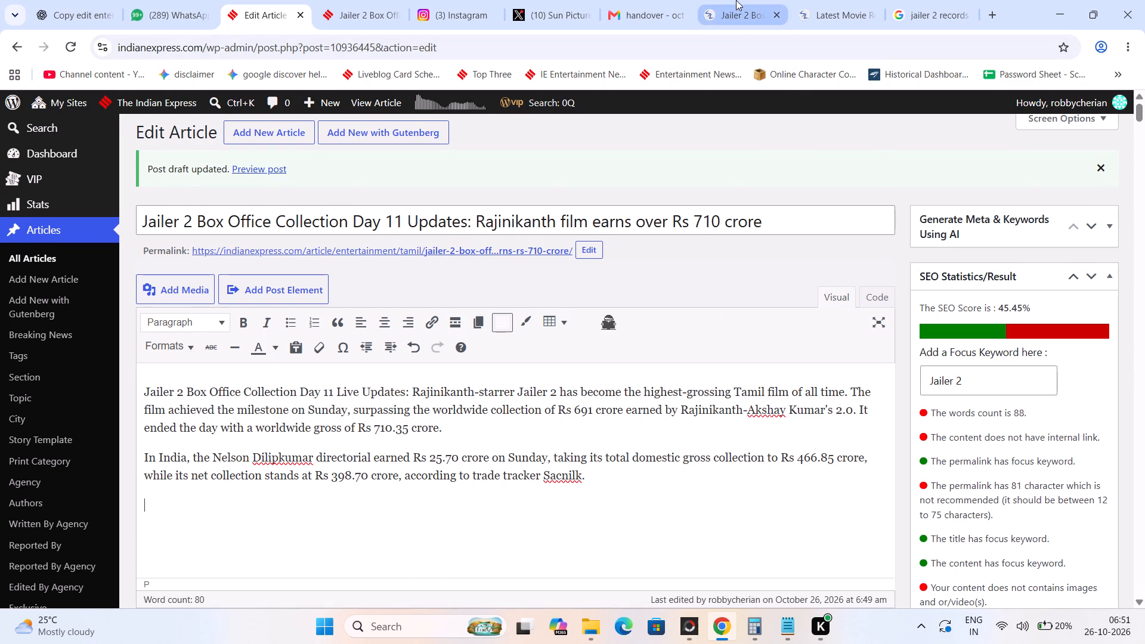
click(805, 0)
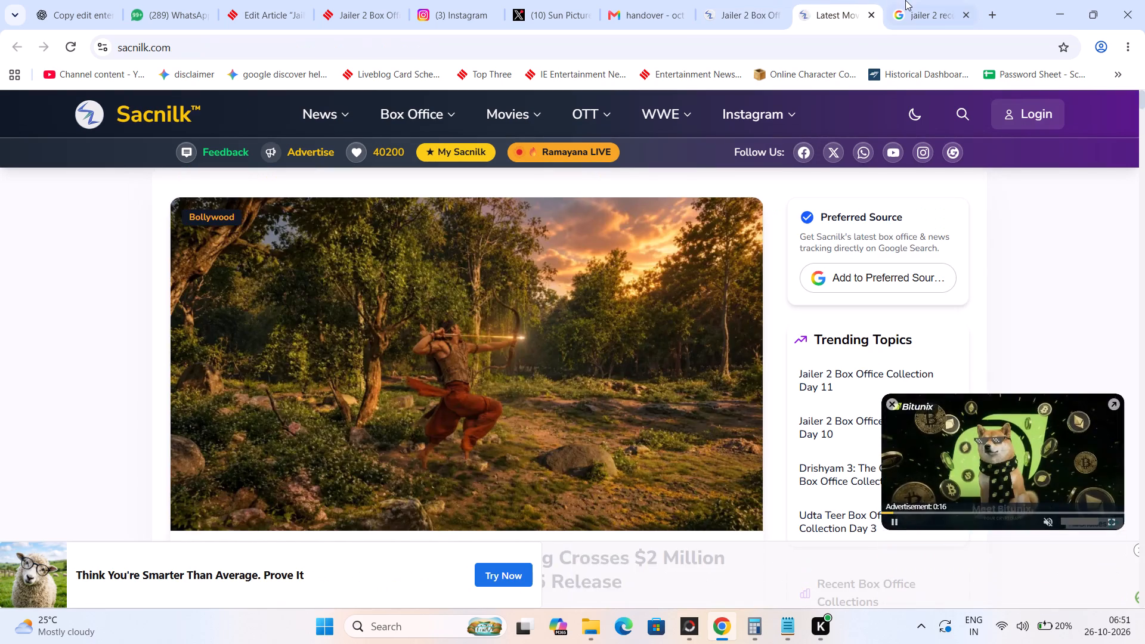
click(905, 0)
scroll(301, 202, up, 15)
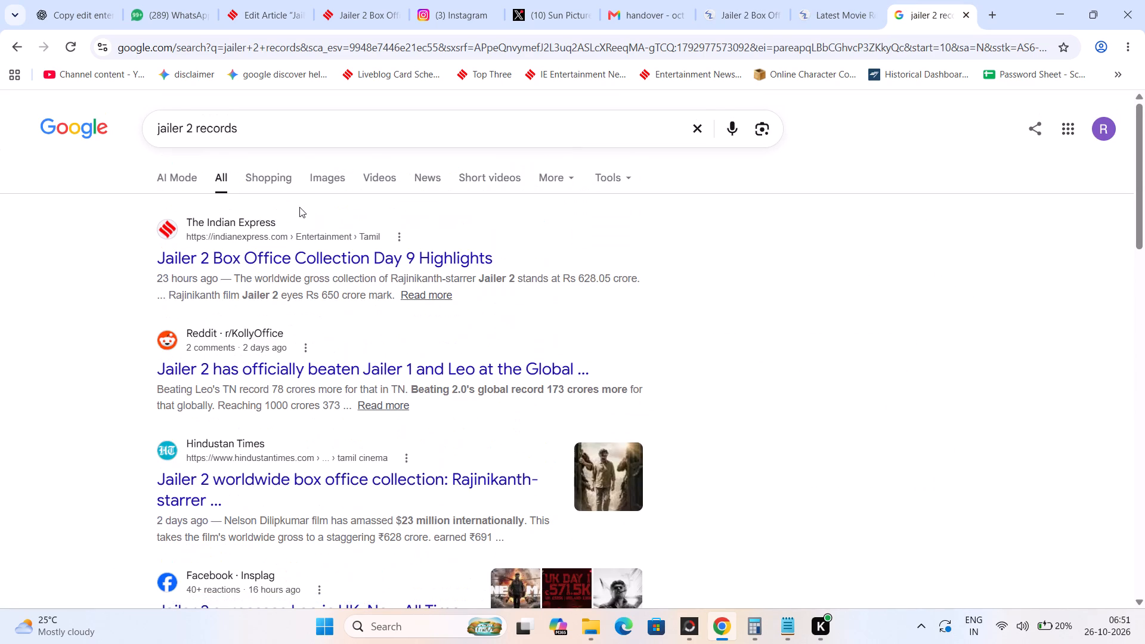
click(0, 34)
triple_click(308, 135)
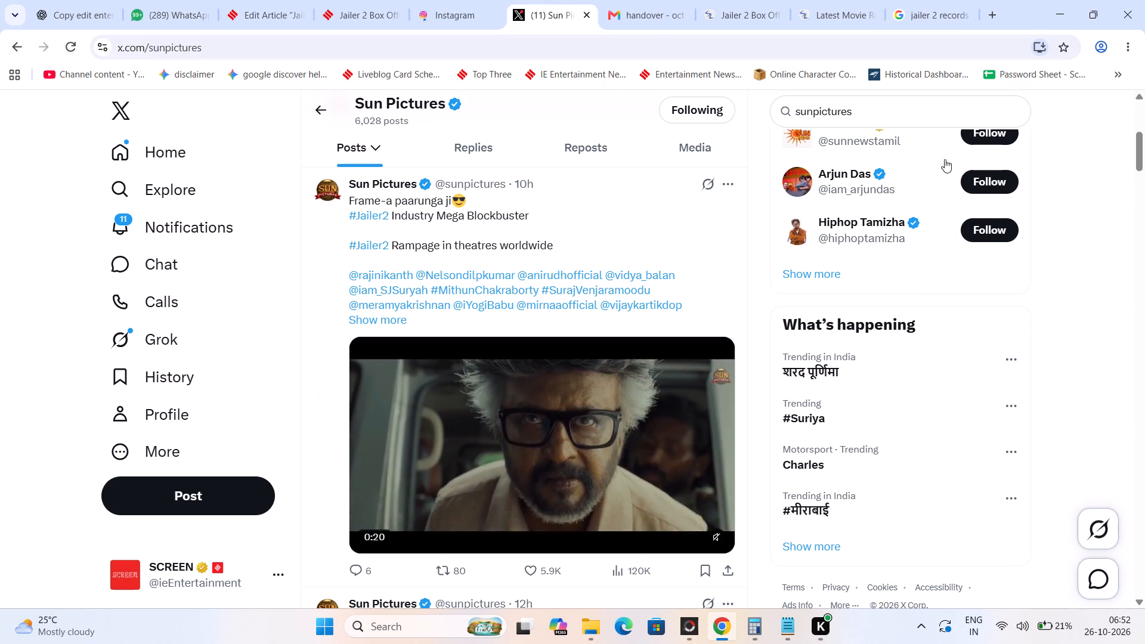
click(880, 95)
click(873, 131)
click(887, 116)
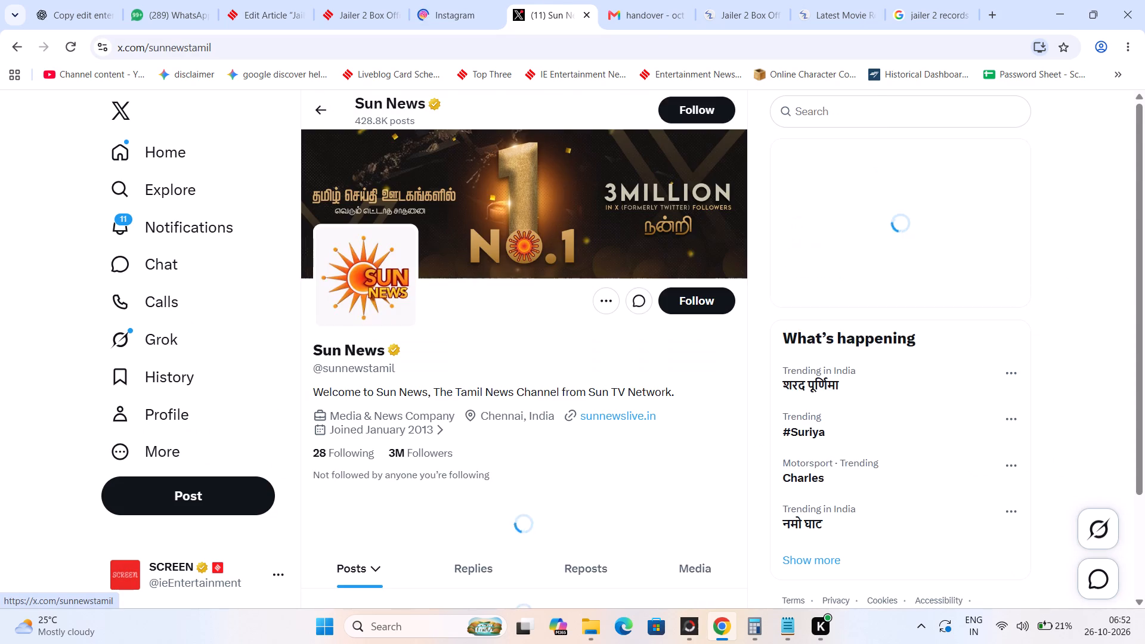
click(887, 117)
text(nelson)
click(904, 306)
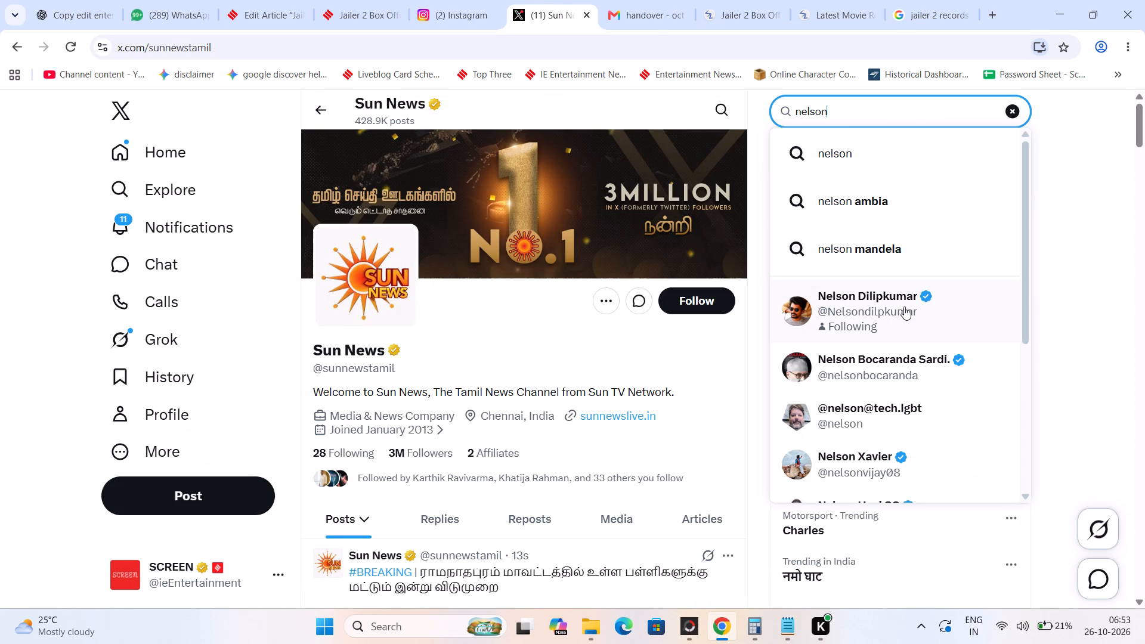
Look through Nelson Dilipkumar's recent posts and his replies for Jailer 2 material.
scroll(691, 313, down, 6)
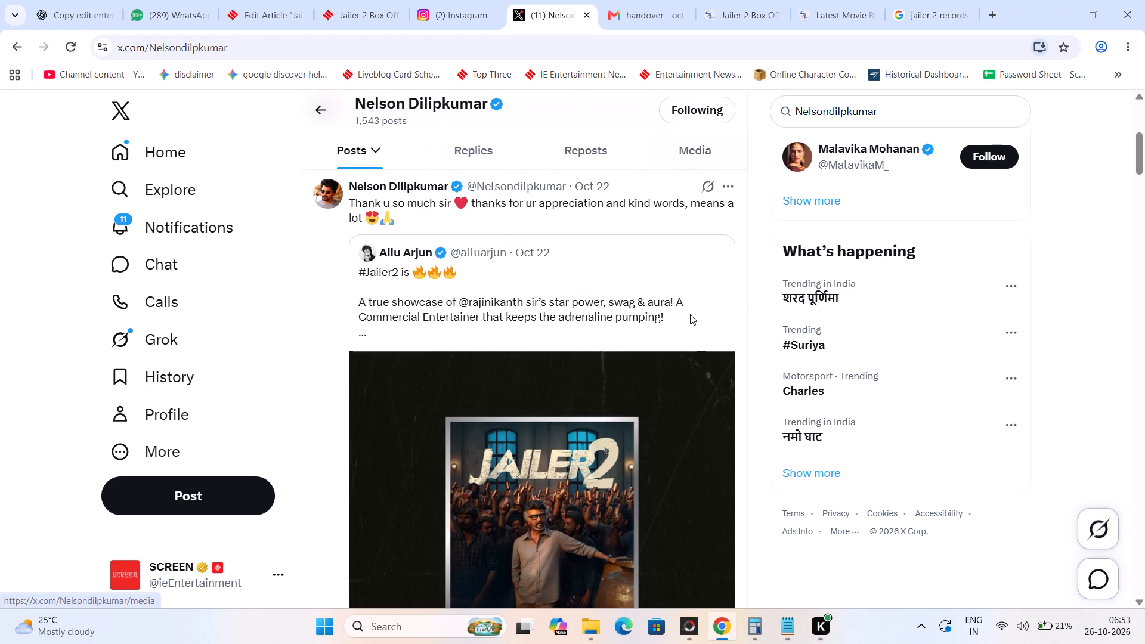
scroll(690, 314, down, 6)
scroll(690, 314, up, 7)
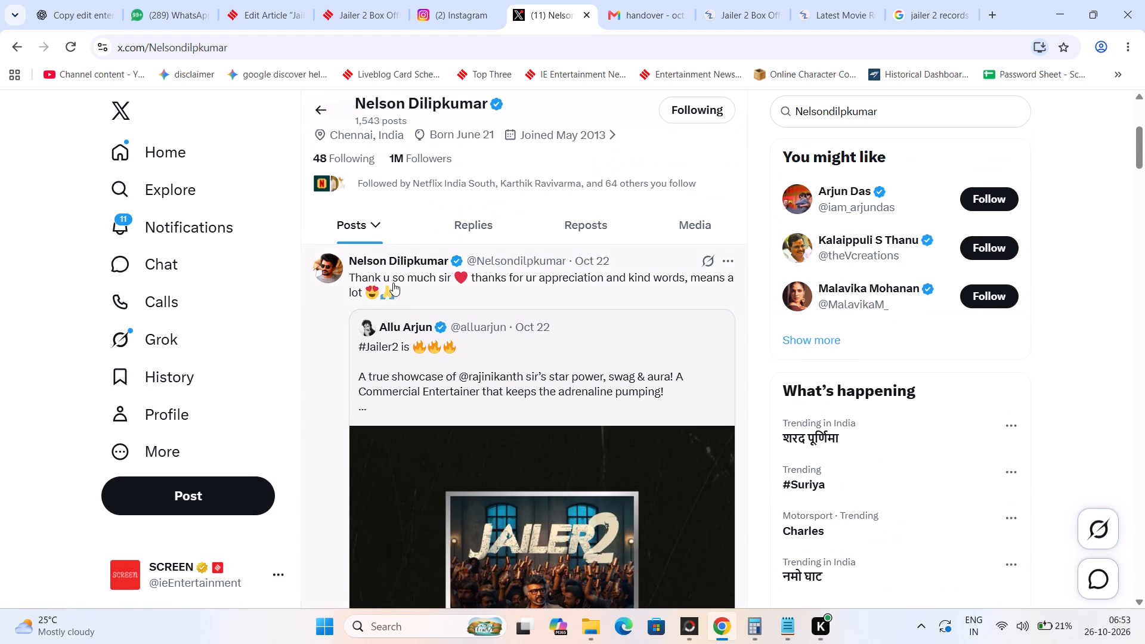
click(451, 221)
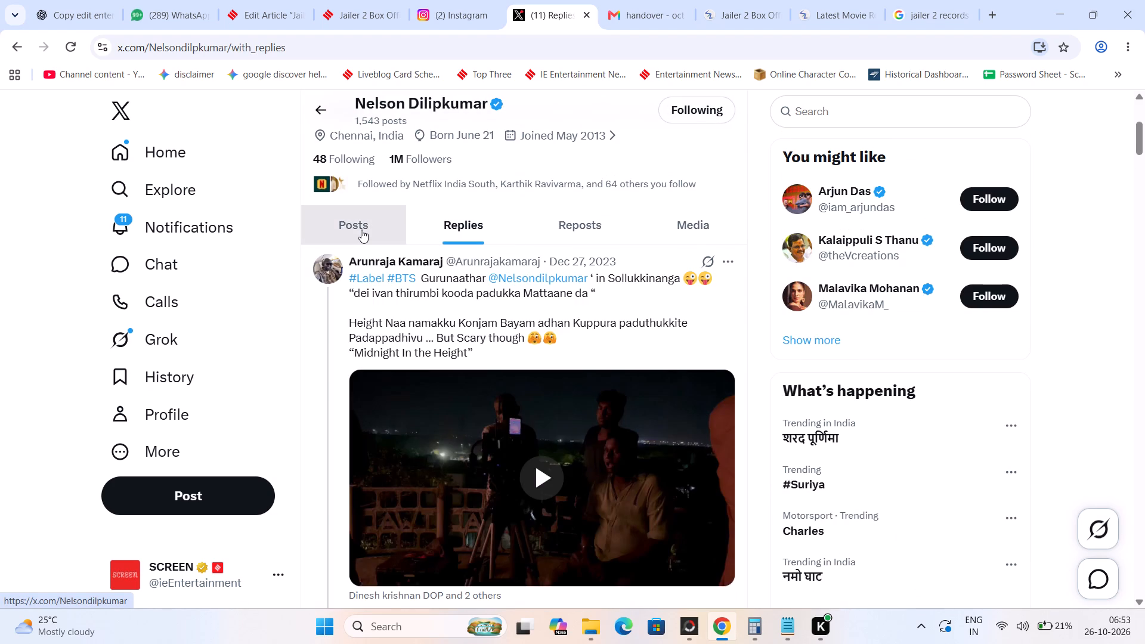
scroll(361, 230, down, 2)
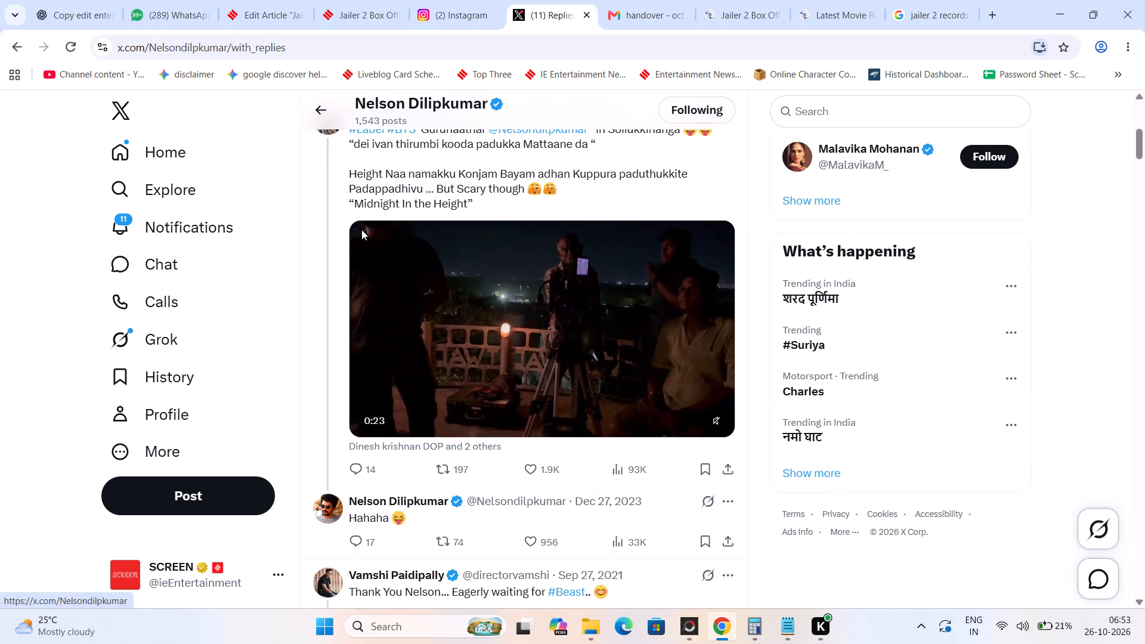
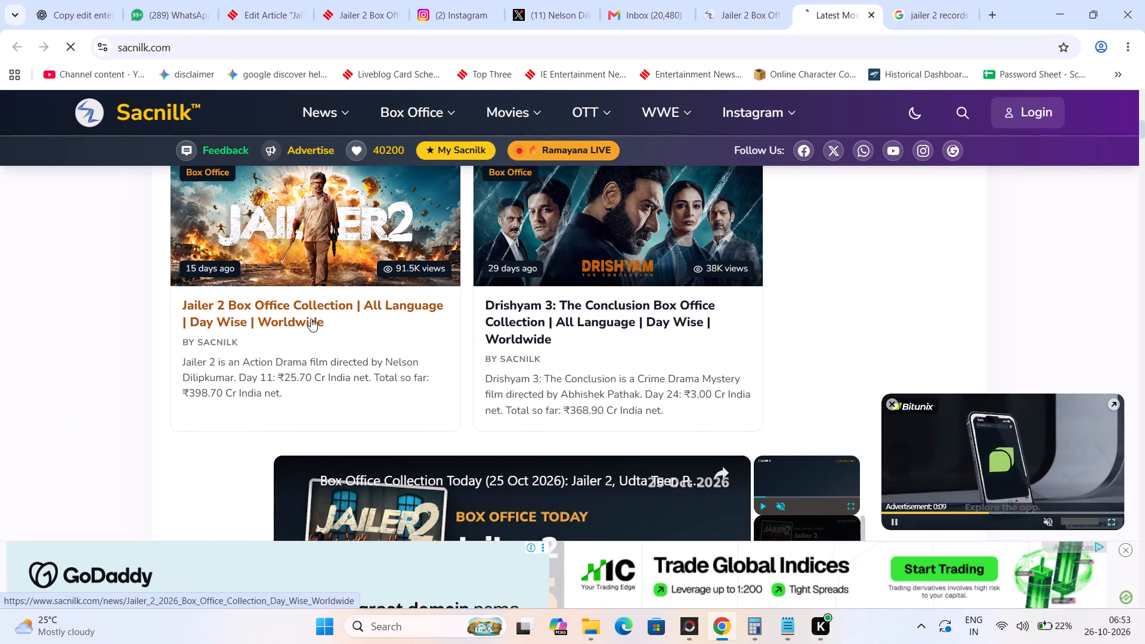
scroll(311, 318, down, 13)
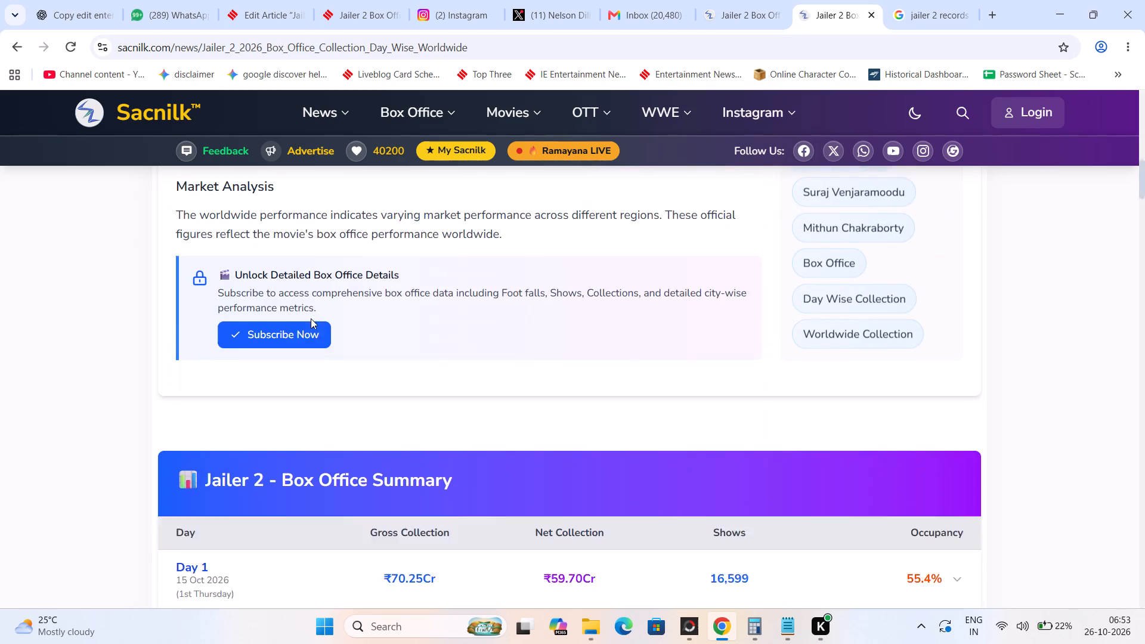
scroll(311, 318, down, 11)
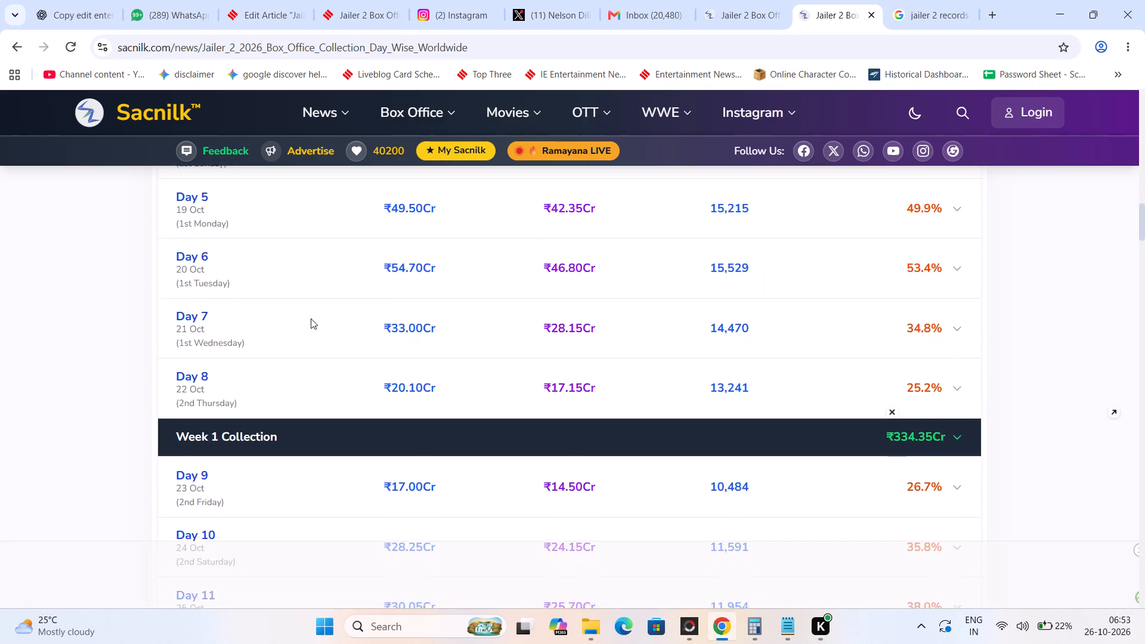
scroll(311, 318, down, 17)
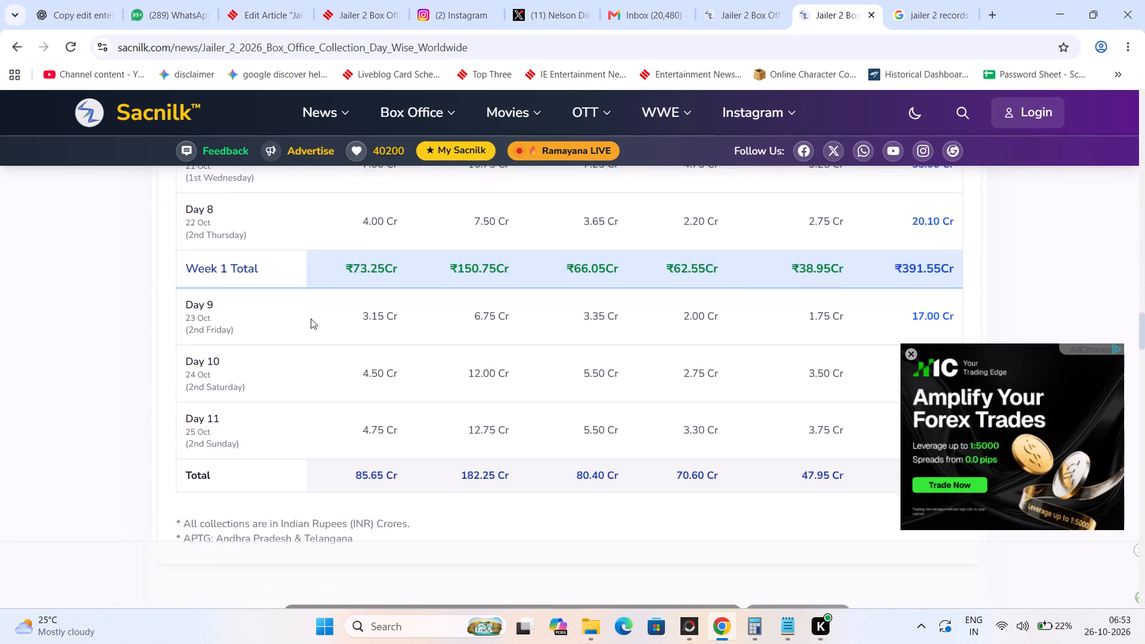
scroll(311, 318, down, 16)
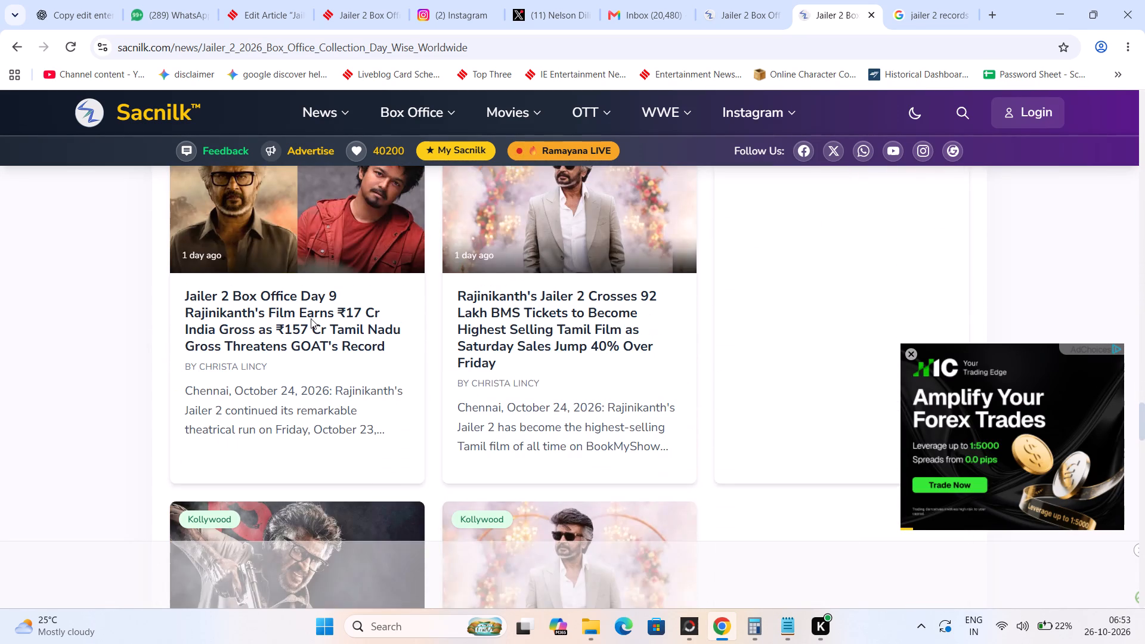
scroll(311, 318, down, 1)
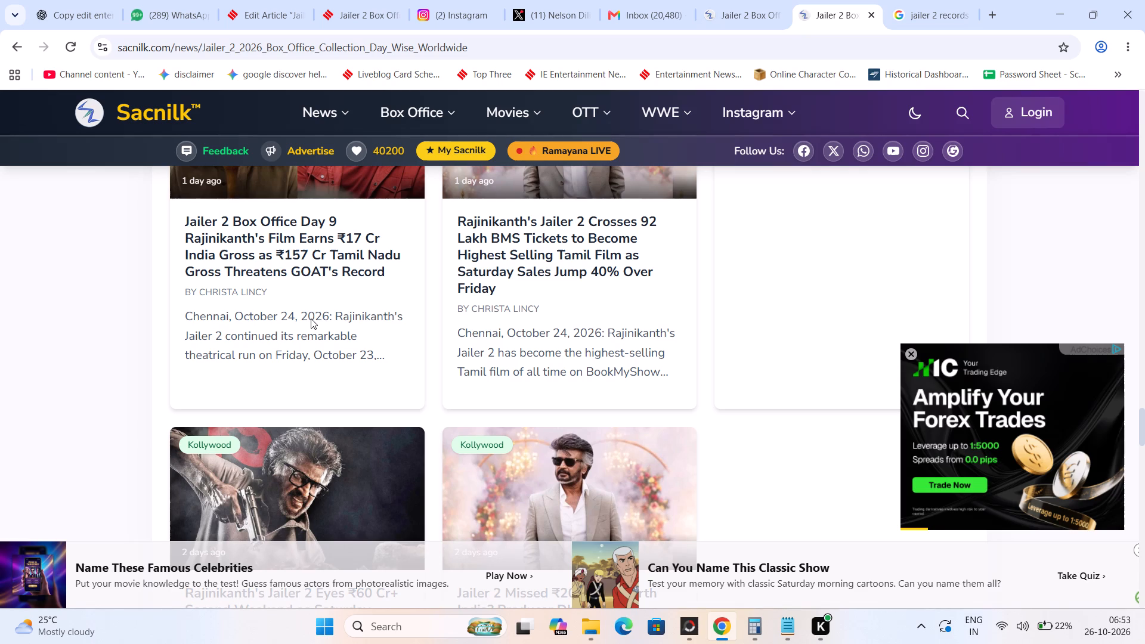
Browse the related stories on Sacnilk's Jailer 2 collection page and open the one about missing ₹200 Cr in North India.
scroll(311, 318, down, 1)
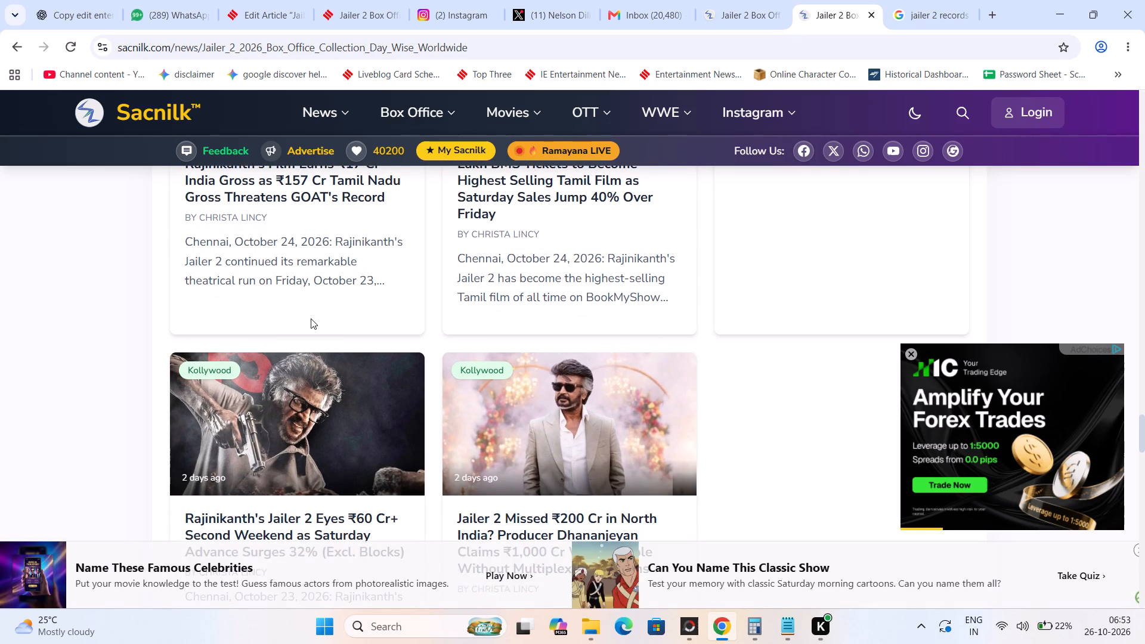
scroll(311, 318, down, 1)
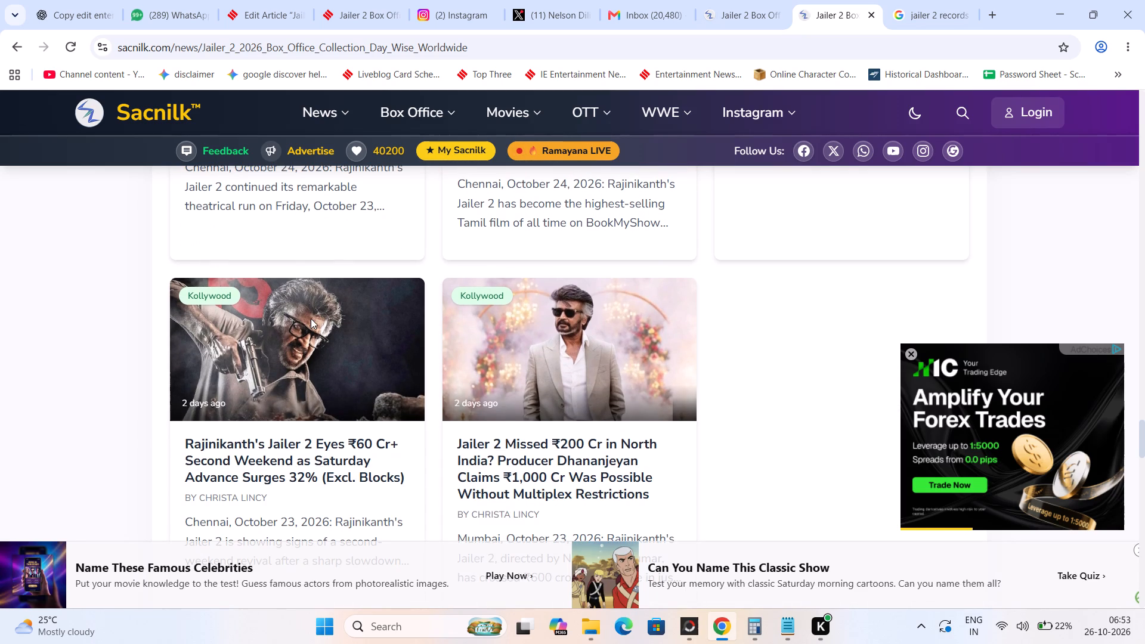
scroll(311, 318, down, 3)
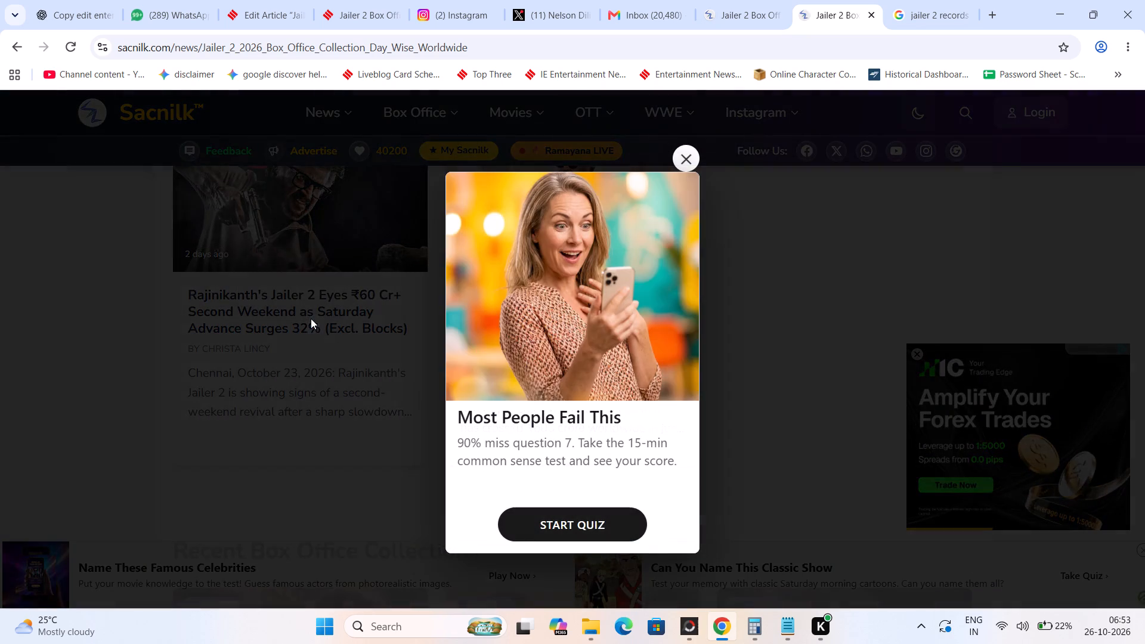
click(693, 162)
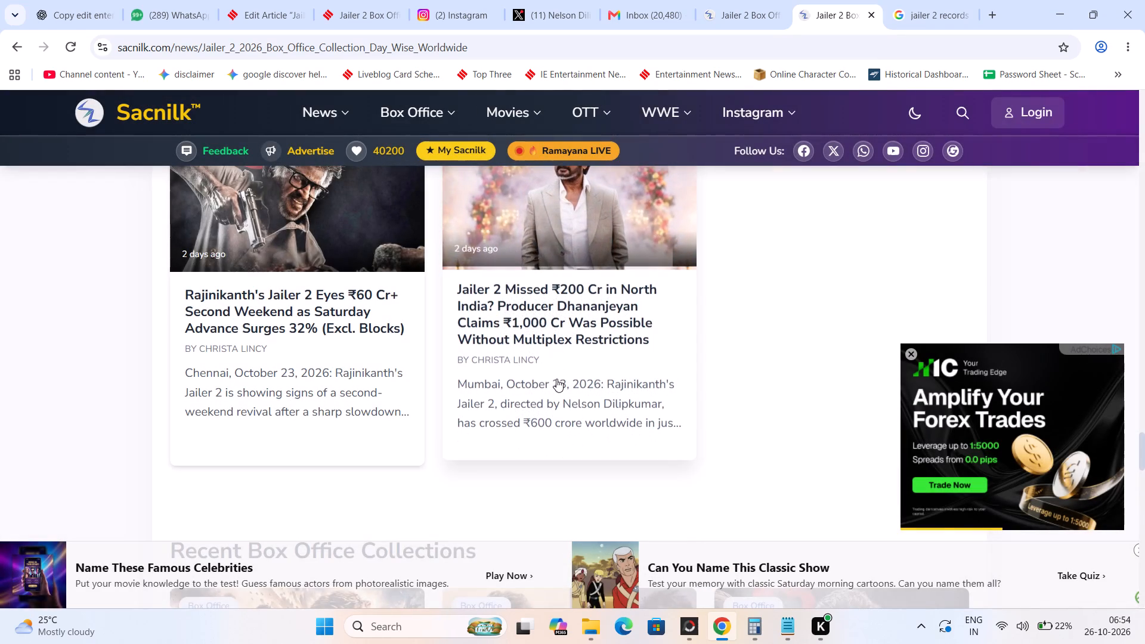
click(568, 339)
Read through the North India article, covering the missed multiplexes, the Leo Hindi comparison and the ₹1,000 crore argument.
scroll(568, 339, down, 2)
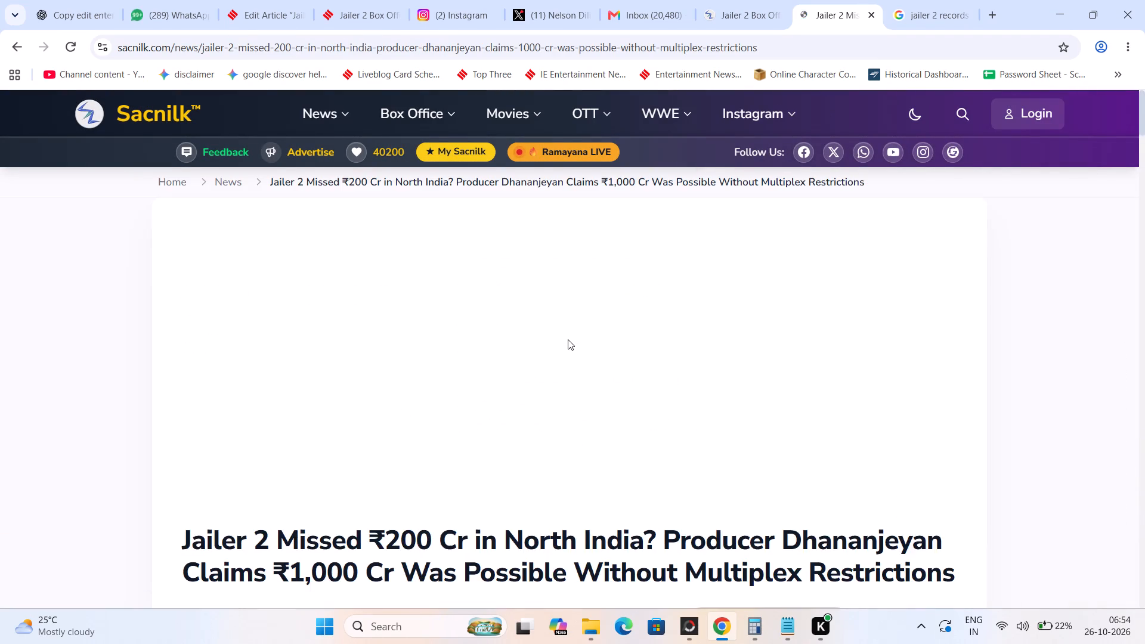
scroll(568, 339, down, 14)
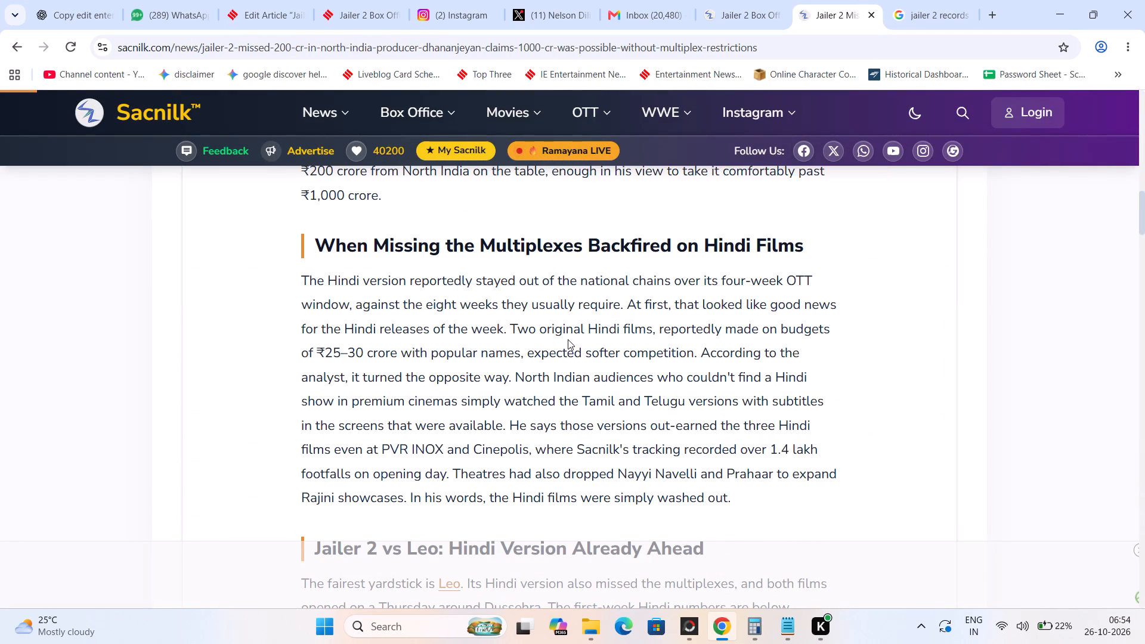
scroll(568, 339, down, 8)
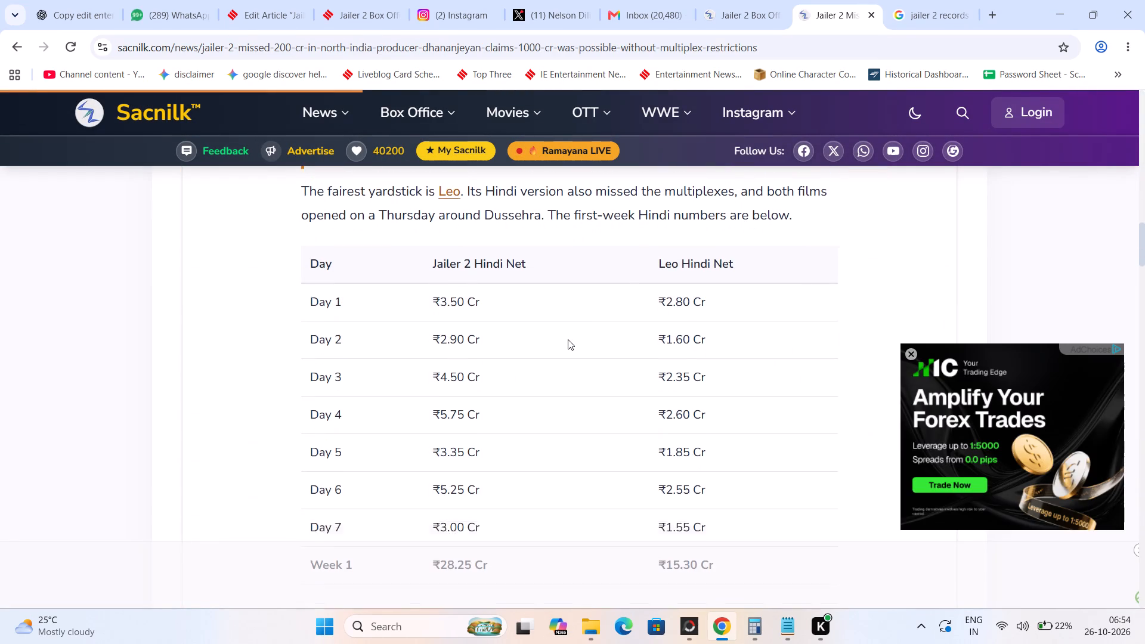
scroll(568, 339, down, 9)
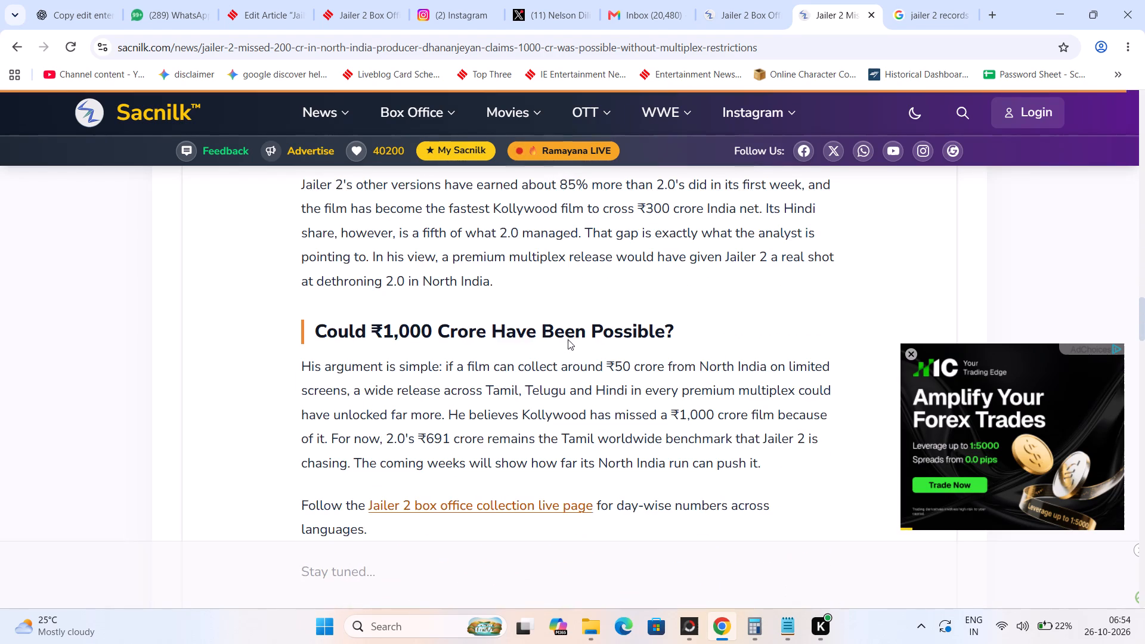
scroll(568, 339, down, 9)
scroll(568, 339, up, 6)
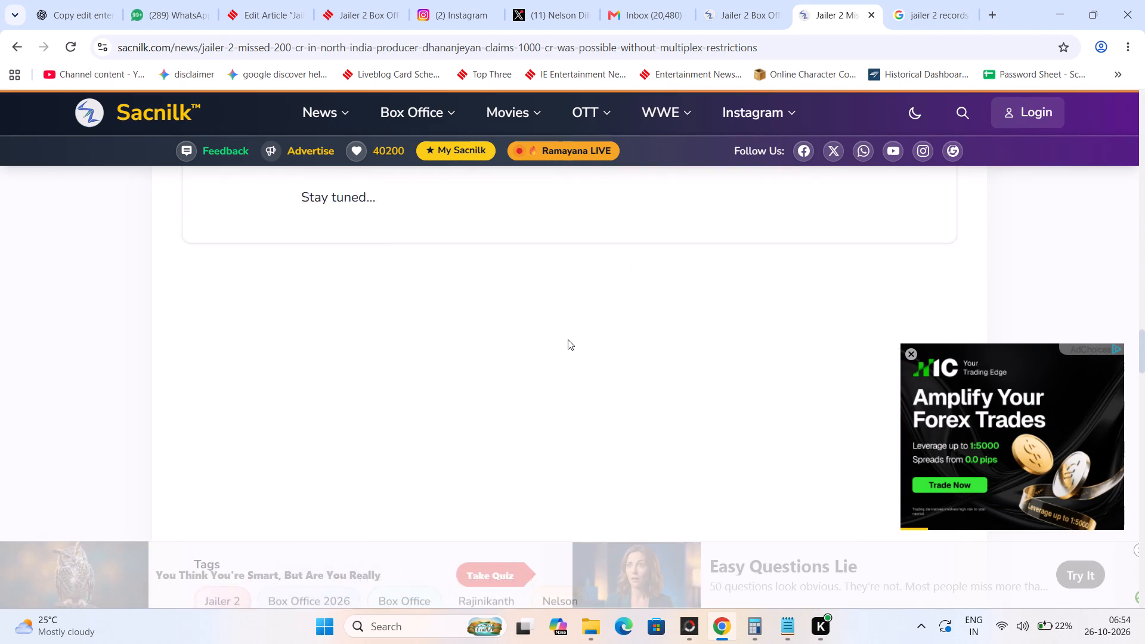
scroll(568, 339, up, 20)
scroll(568, 339, up, 8)
scroll(568, 339, down, 2)
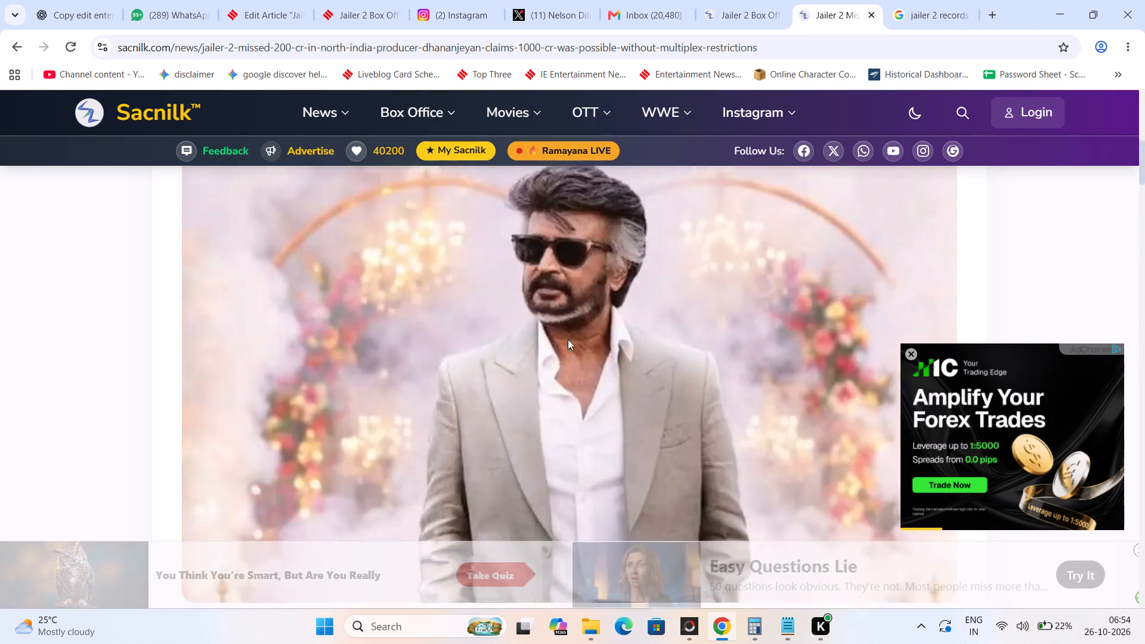
scroll(568, 339, down, 3)
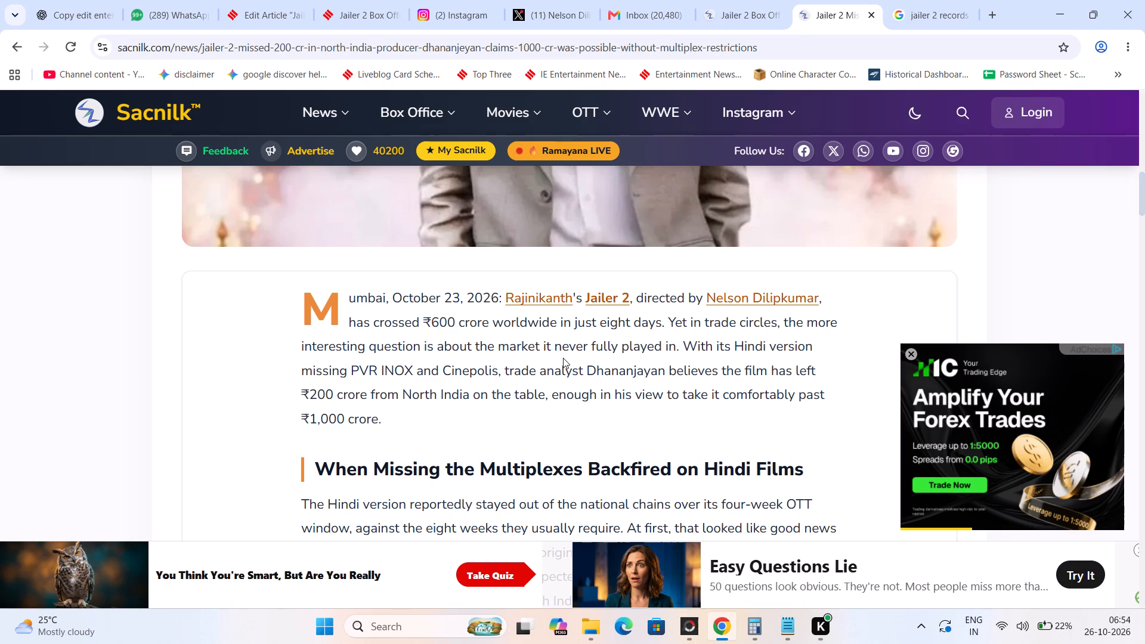
scroll(559, 356, down, 3)
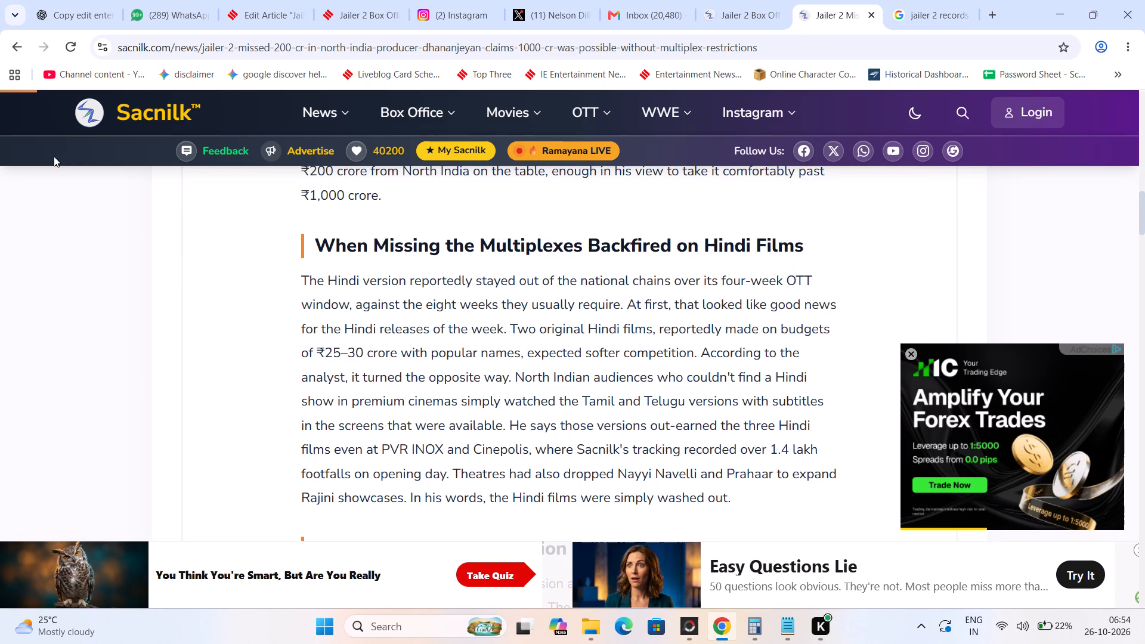
Go back to Sacnilk's day-wise Jailer 2 collection page and look over its recent collection stories and daily figures.
click(14, 40)
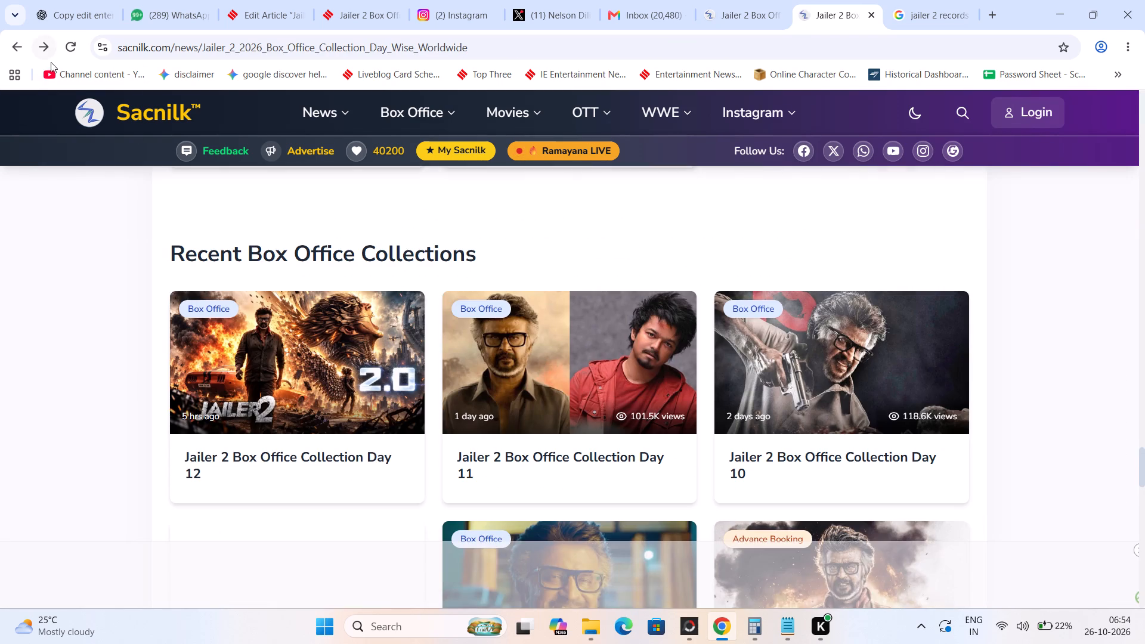
scroll(259, 278, down, 17)
scroll(259, 278, down, 5)
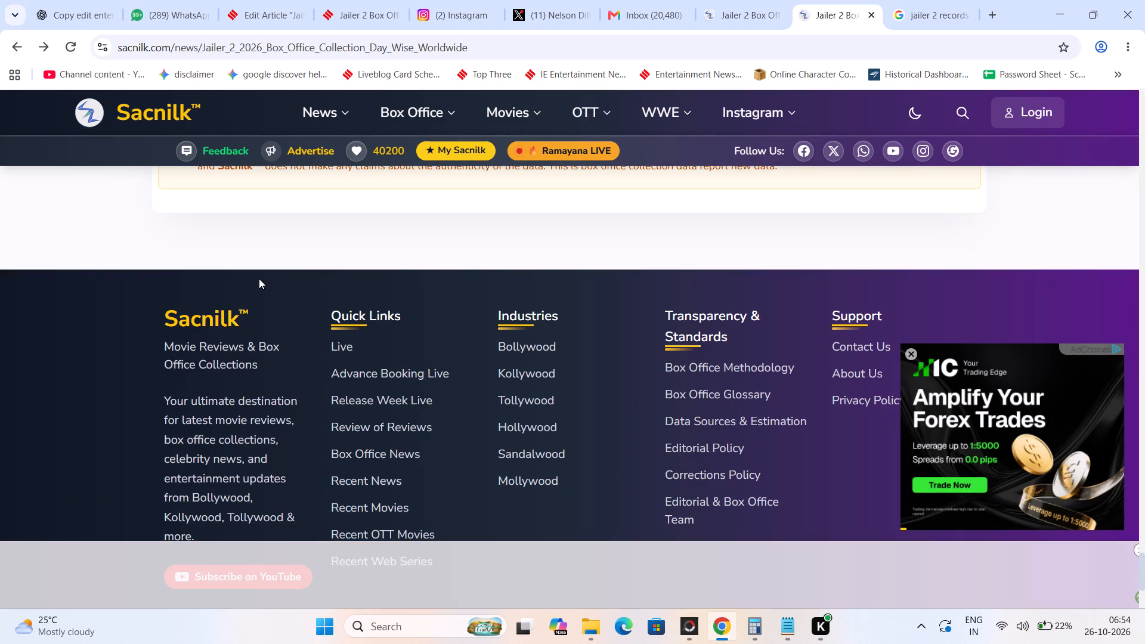
scroll(259, 278, up, 20)
scroll(259, 278, up, 2)
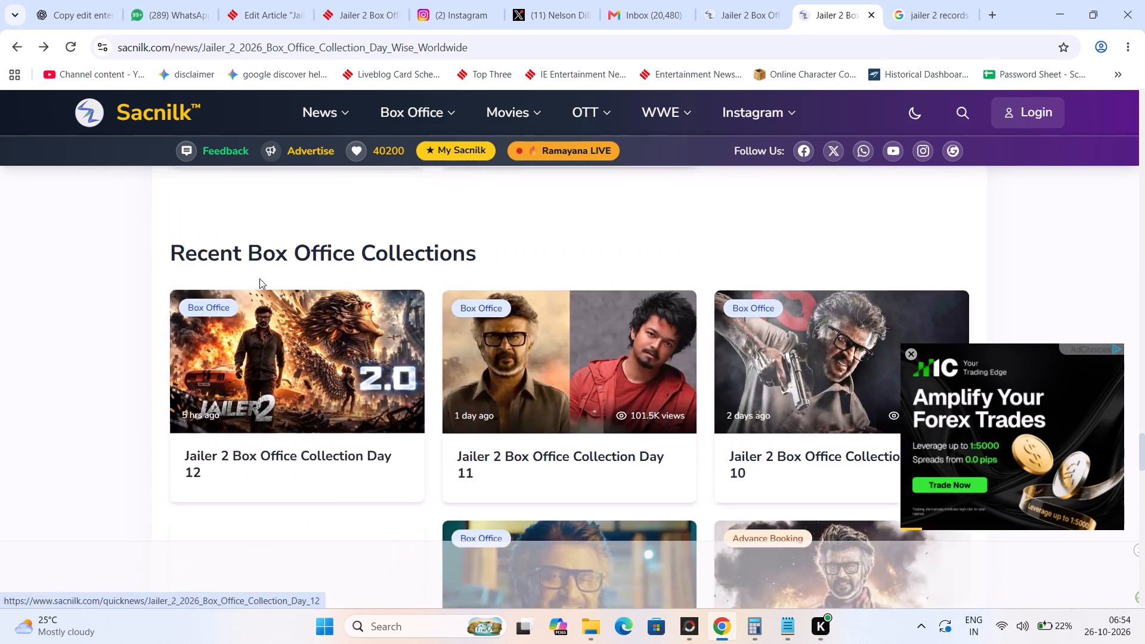
scroll(259, 278, up, 20)
scroll(259, 278, up, 17)
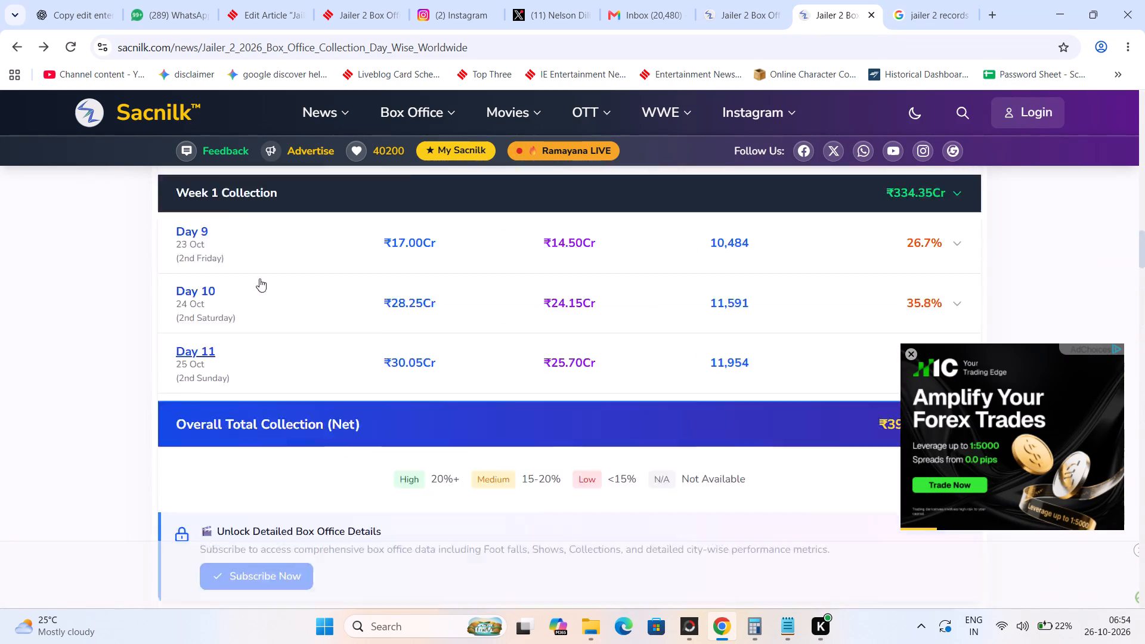
scroll(259, 278, up, 20)
scroll(259, 278, up, 17)
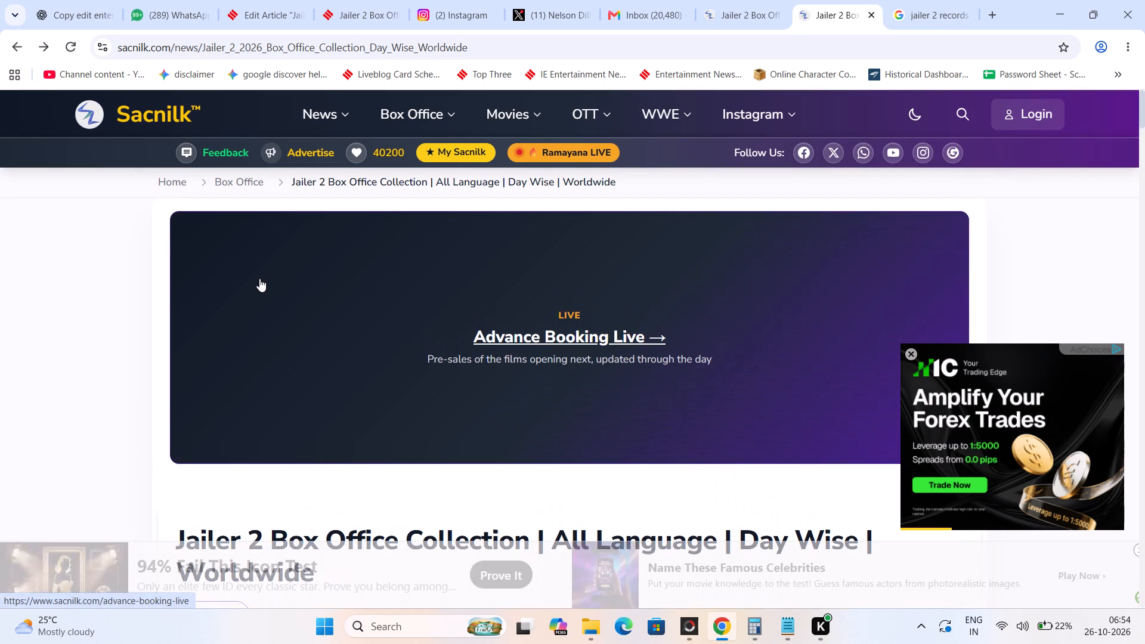
Search Google for "highest grossing tamil movies of 2026" and look over the results.
click(561, 39)
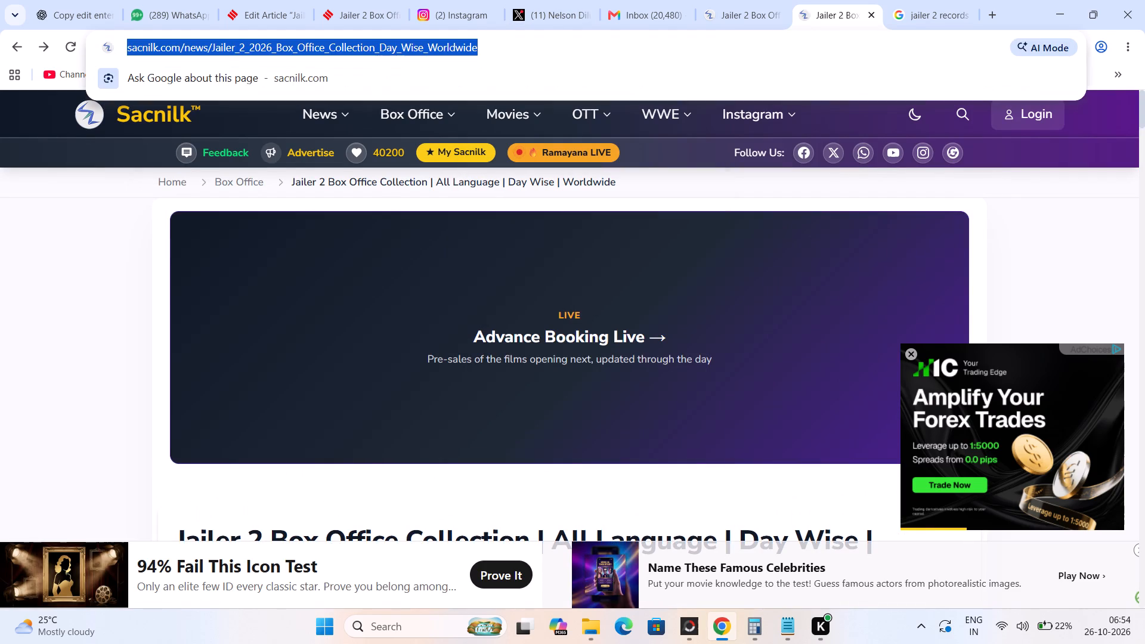
text(highest)
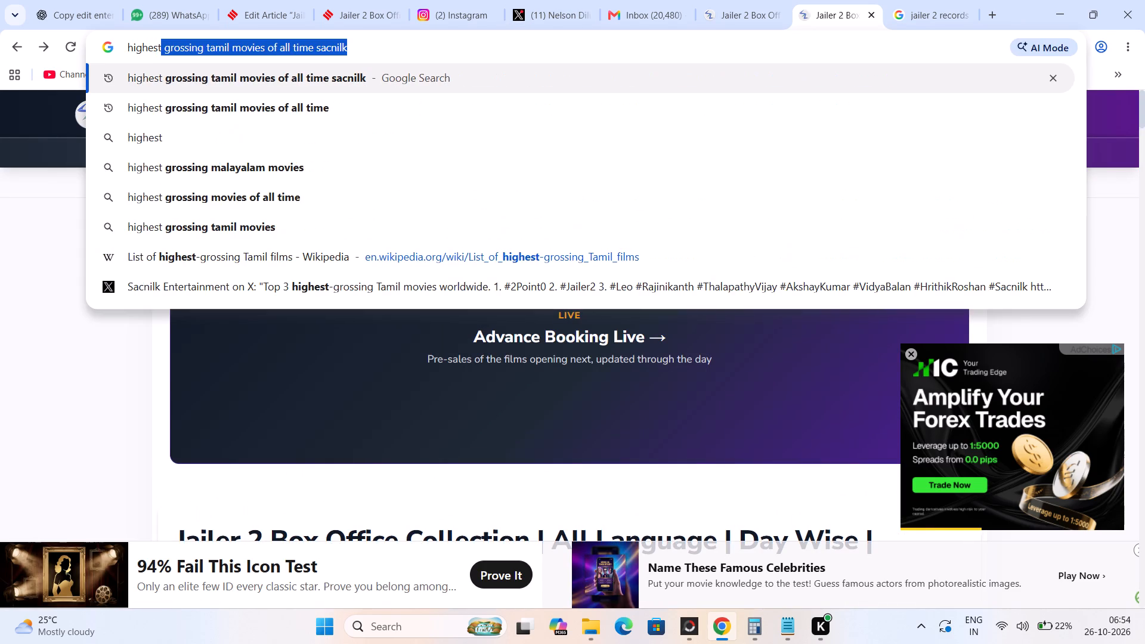
key(Right)
key(BackSpace)
key(BackSpace)
key(BackSpace)
key(BackSpace)
key(BackSpace)
key(BackSpace)
key(BackSpace)
key(BackSpace)
key(BackSpace)
key(BackSpace)
key(BackSpace)
key(BackSpace)
key(BackSpace)
key(BackSpace)
key(BackSpace)
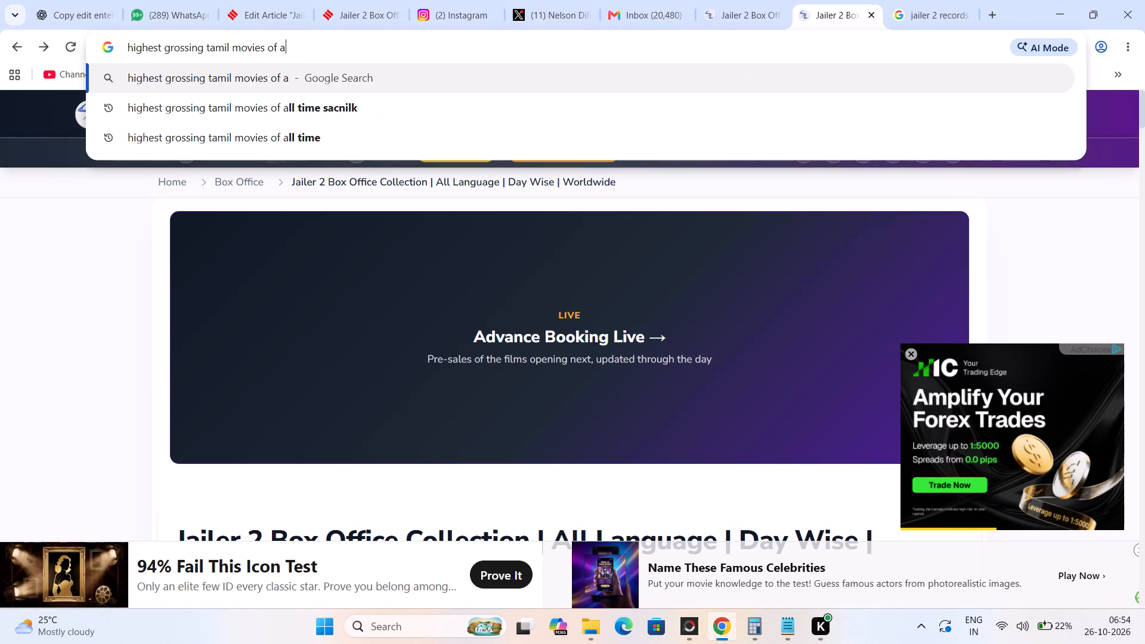
key(BackSpace)
text(202)
key(Return)
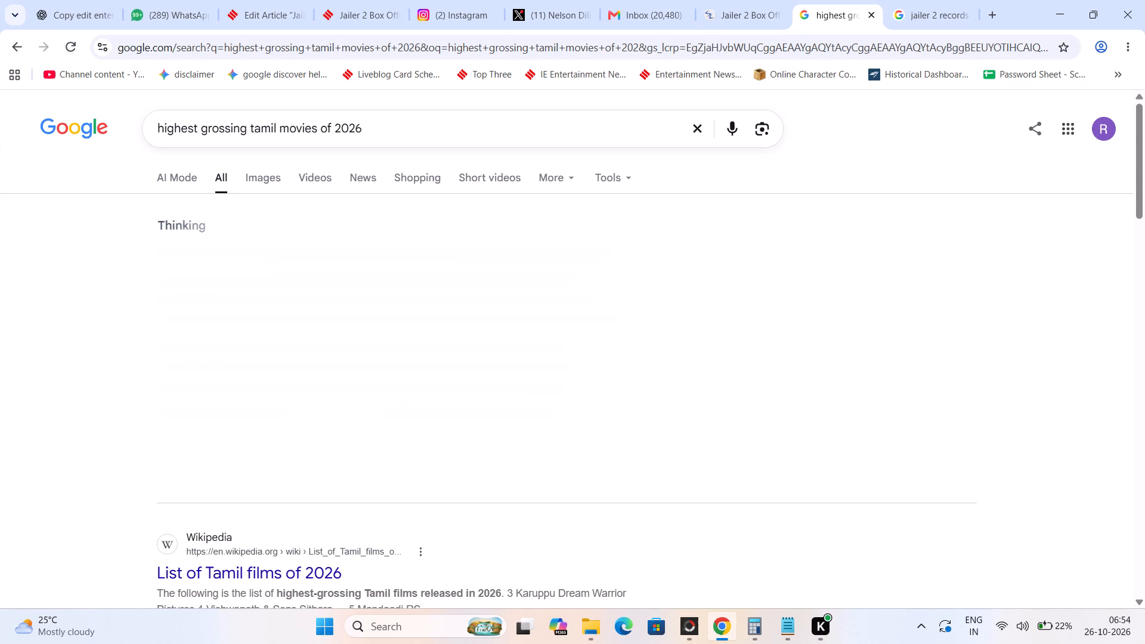
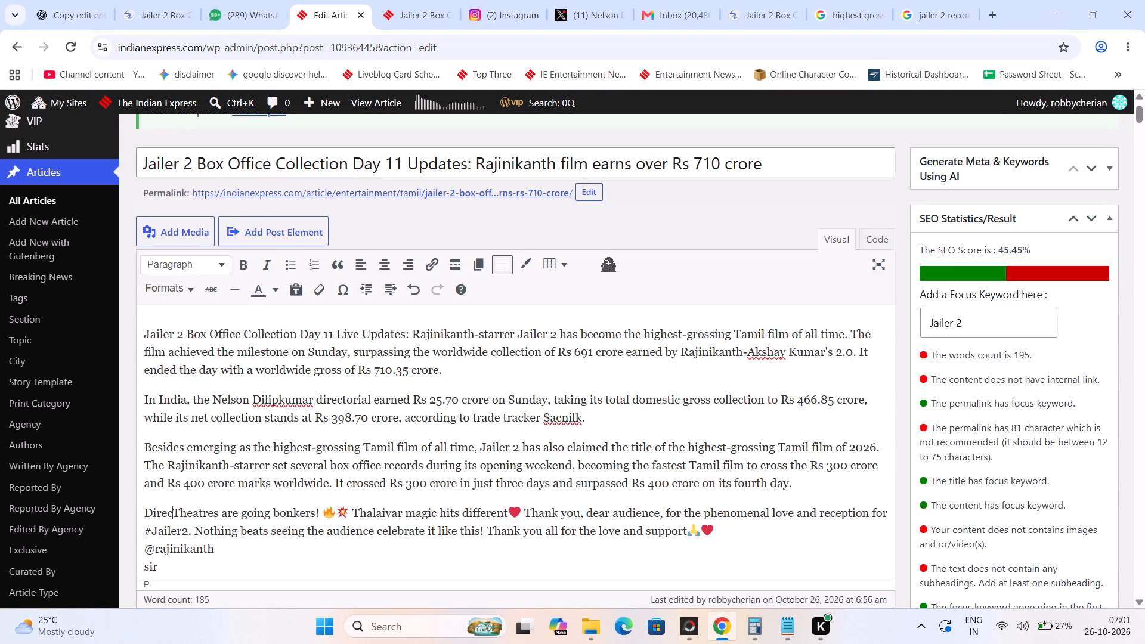
Complete the lead-in before the pasted post, saying director Nelson had previously reflected on Jailer 2's box office journey, ending with 'He wrote on X, "'.
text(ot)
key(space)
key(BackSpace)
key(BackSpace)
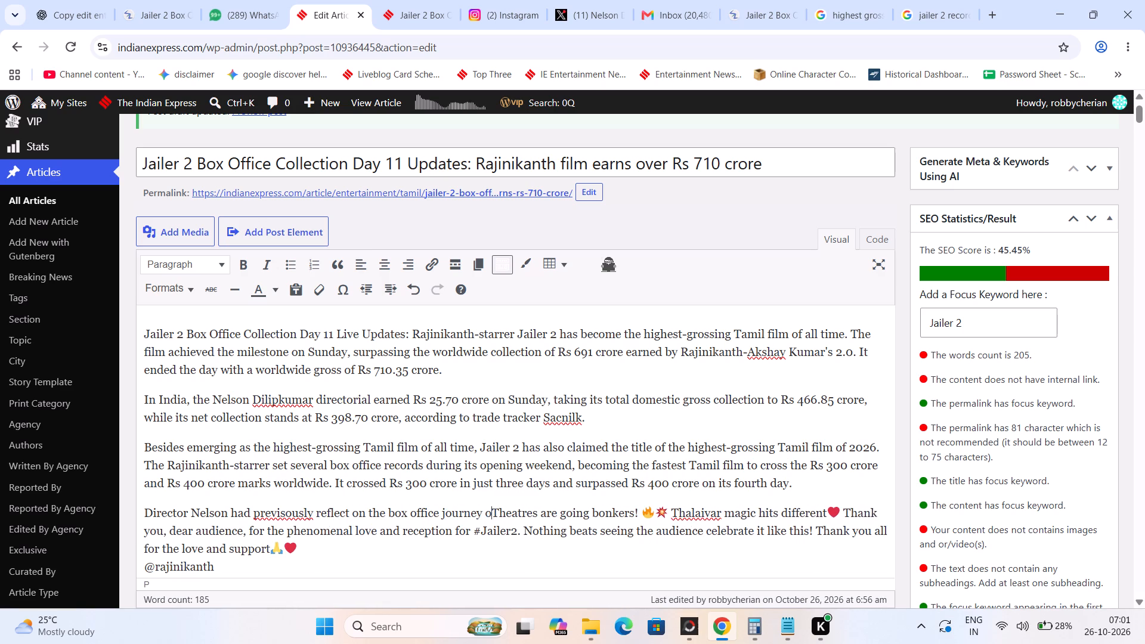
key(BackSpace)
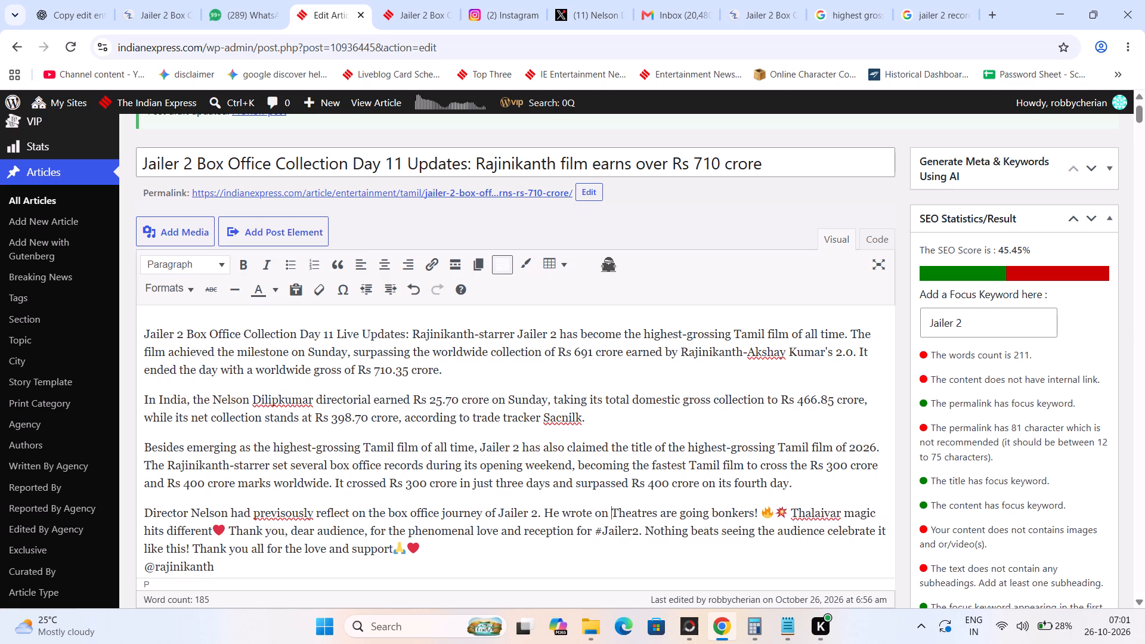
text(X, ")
Remove the fire and explosion emojis after "Theatres are going bonkers!" in the quoted post.
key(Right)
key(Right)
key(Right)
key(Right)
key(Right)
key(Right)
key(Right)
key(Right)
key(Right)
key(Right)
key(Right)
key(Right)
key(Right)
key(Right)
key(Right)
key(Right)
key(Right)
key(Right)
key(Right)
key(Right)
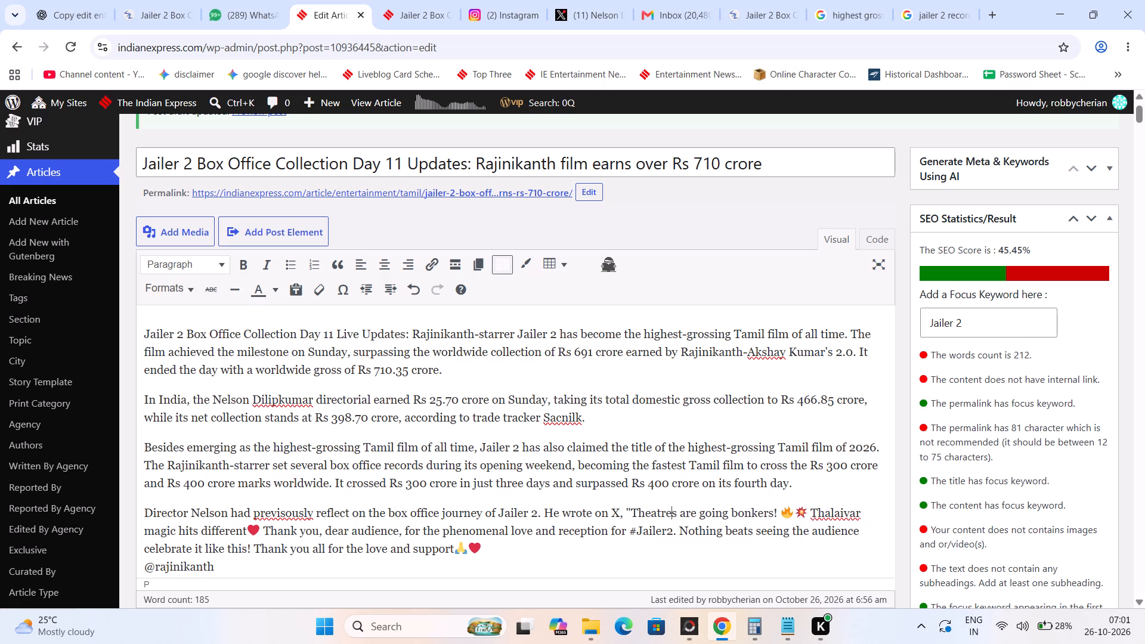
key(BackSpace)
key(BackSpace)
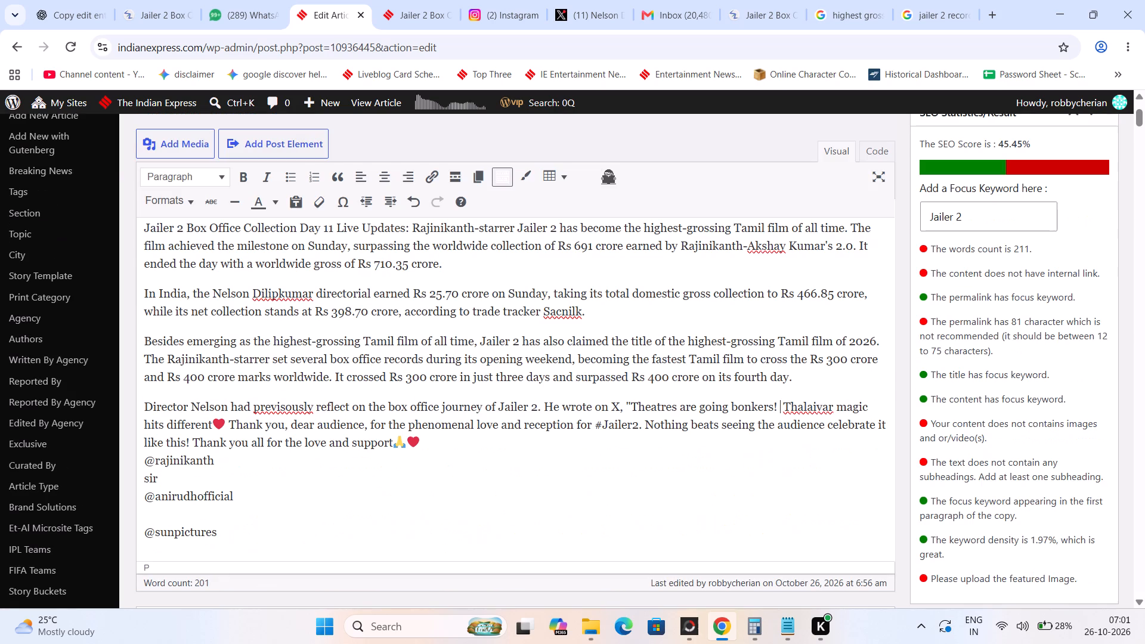
In the quote from X, remove the extra space after "bonkers!" and replace the heart emoji after "different" with a period.
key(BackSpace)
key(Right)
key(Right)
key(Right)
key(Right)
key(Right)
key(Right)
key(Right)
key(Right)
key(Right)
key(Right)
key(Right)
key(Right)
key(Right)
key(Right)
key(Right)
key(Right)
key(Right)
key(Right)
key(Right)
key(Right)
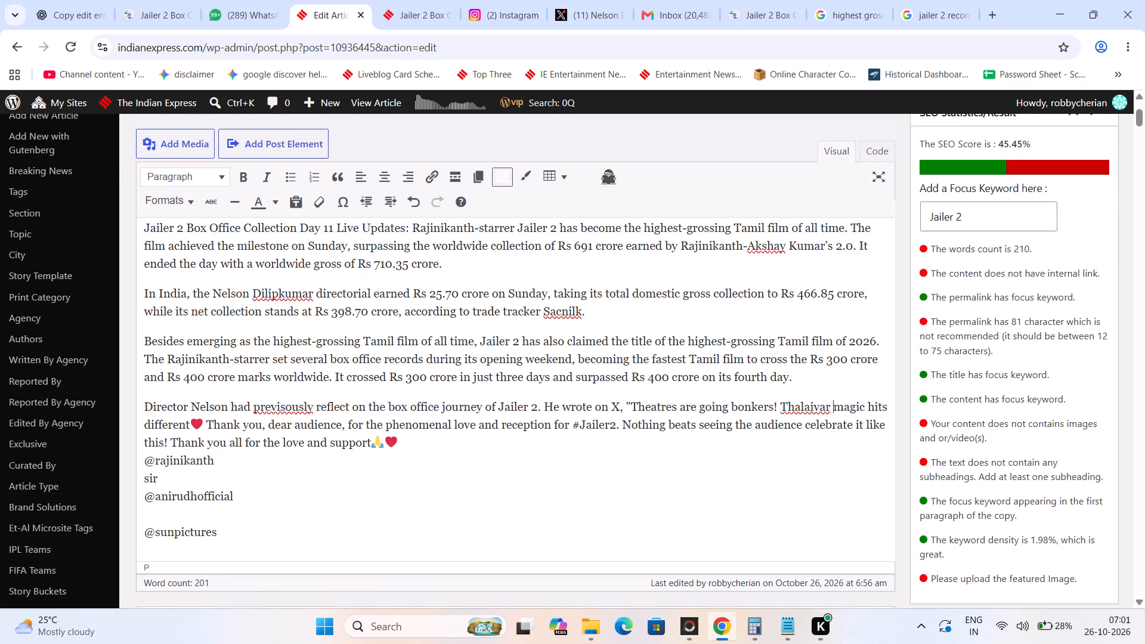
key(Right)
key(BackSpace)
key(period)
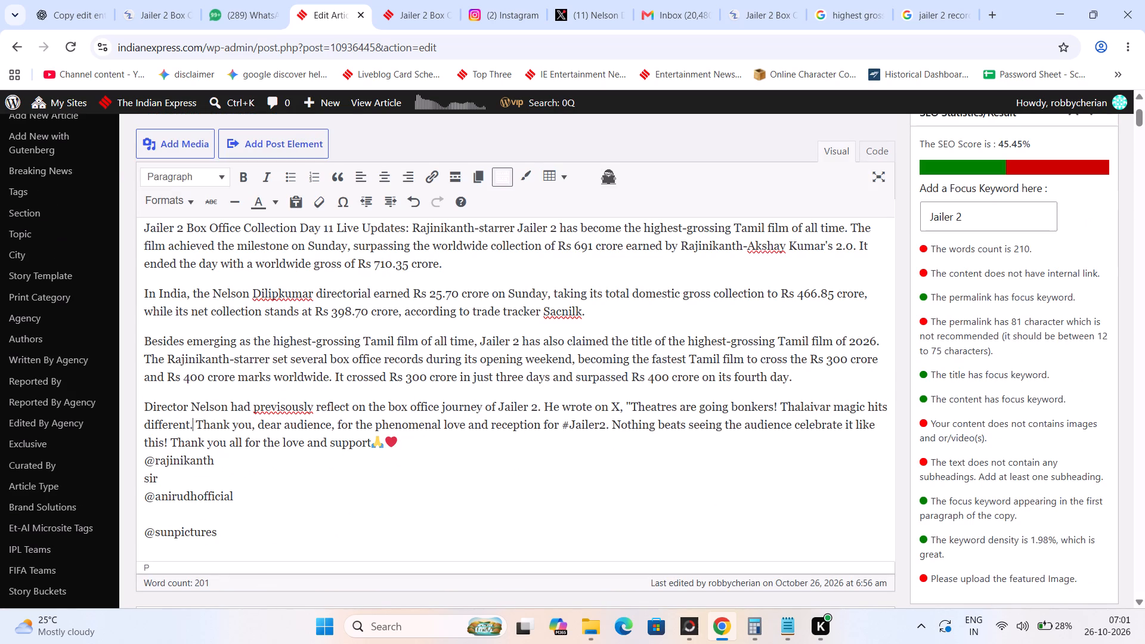
Replace the two emojis after "love and support" in the quote with a period.
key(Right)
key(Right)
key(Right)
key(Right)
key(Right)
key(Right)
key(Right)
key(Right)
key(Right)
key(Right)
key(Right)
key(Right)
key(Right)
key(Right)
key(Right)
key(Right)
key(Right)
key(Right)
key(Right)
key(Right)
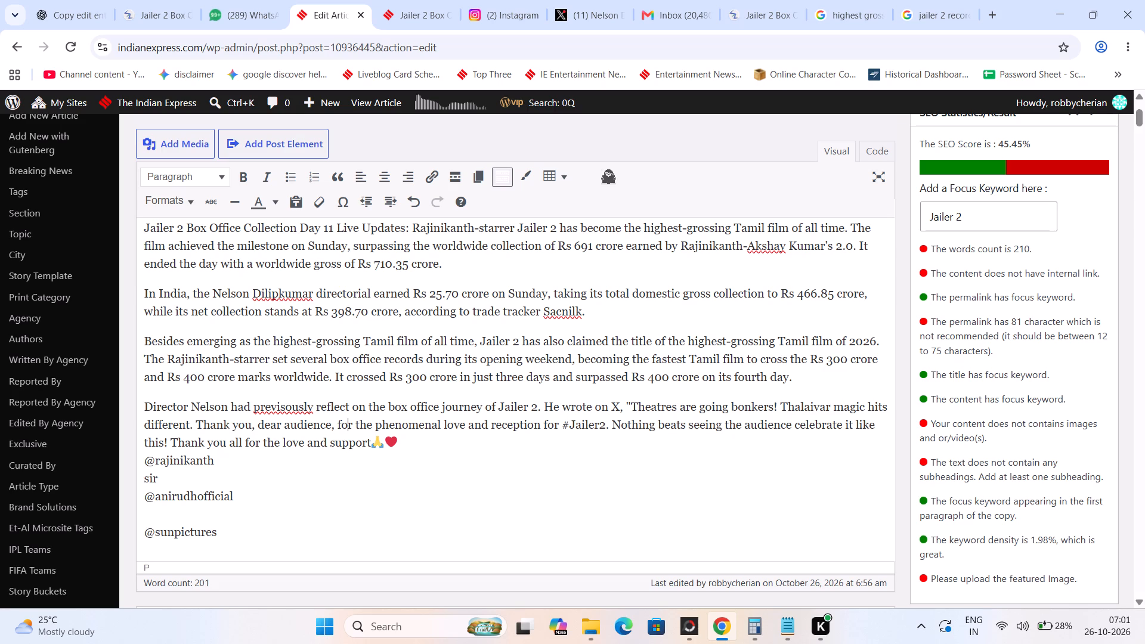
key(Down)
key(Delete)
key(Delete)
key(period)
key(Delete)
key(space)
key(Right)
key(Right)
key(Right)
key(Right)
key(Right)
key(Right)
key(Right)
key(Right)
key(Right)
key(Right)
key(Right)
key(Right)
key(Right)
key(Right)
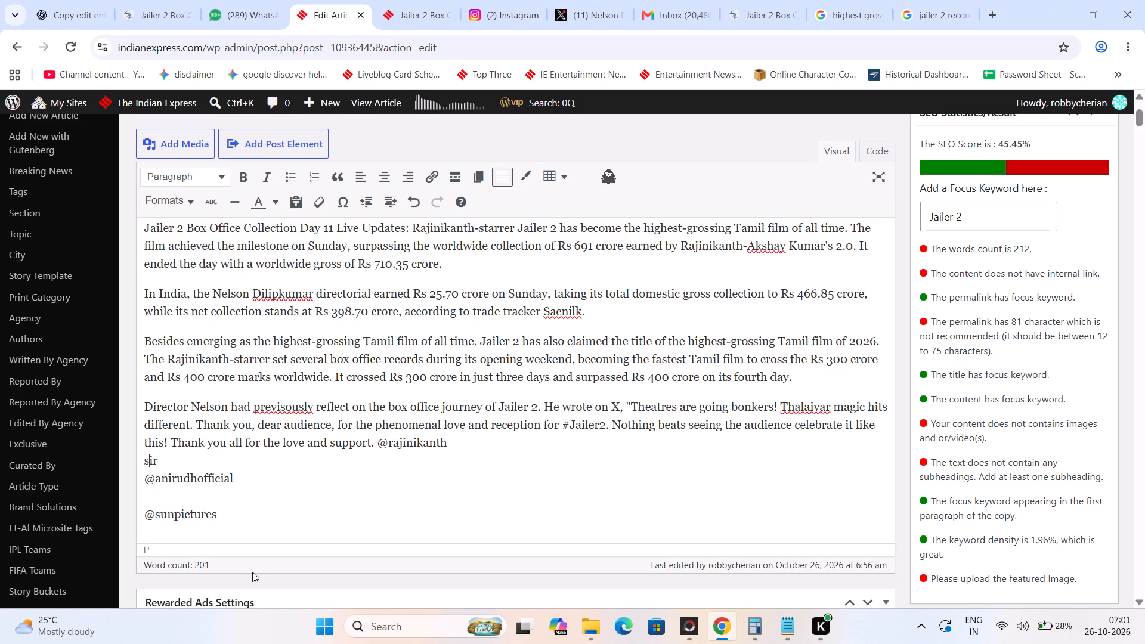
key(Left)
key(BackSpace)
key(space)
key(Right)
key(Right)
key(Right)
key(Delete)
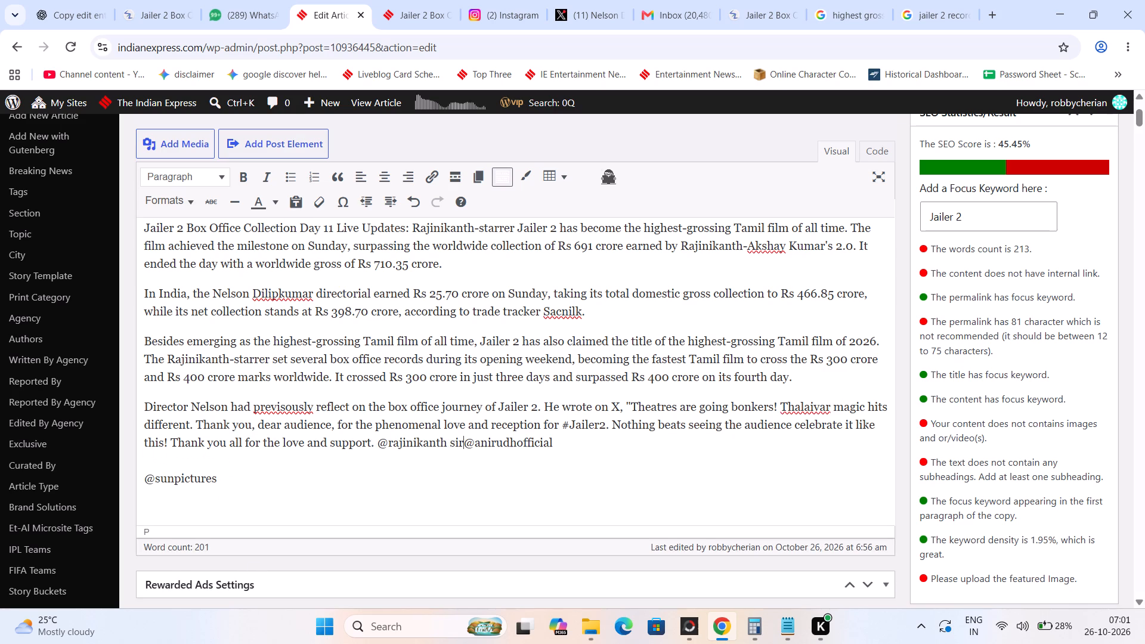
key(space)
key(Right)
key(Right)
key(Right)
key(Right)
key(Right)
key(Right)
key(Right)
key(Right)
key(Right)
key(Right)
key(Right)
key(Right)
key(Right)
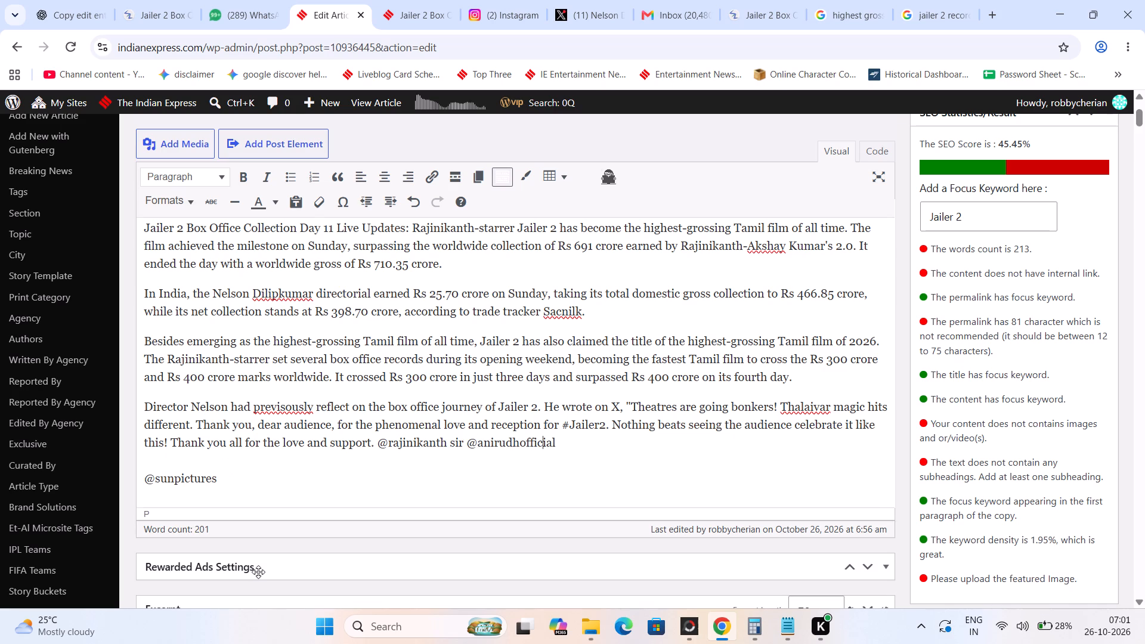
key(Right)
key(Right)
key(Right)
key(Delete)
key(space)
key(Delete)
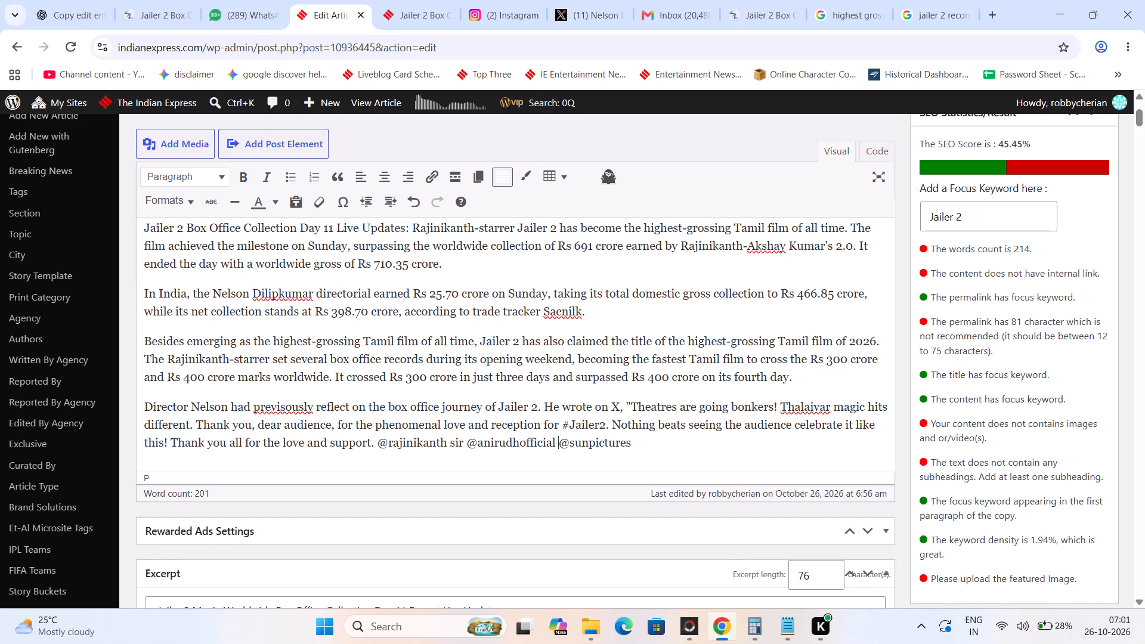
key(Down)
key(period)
Add a new paragraph below the quote reading "Jailer 2 is bankrolled by Sun Pictures.".
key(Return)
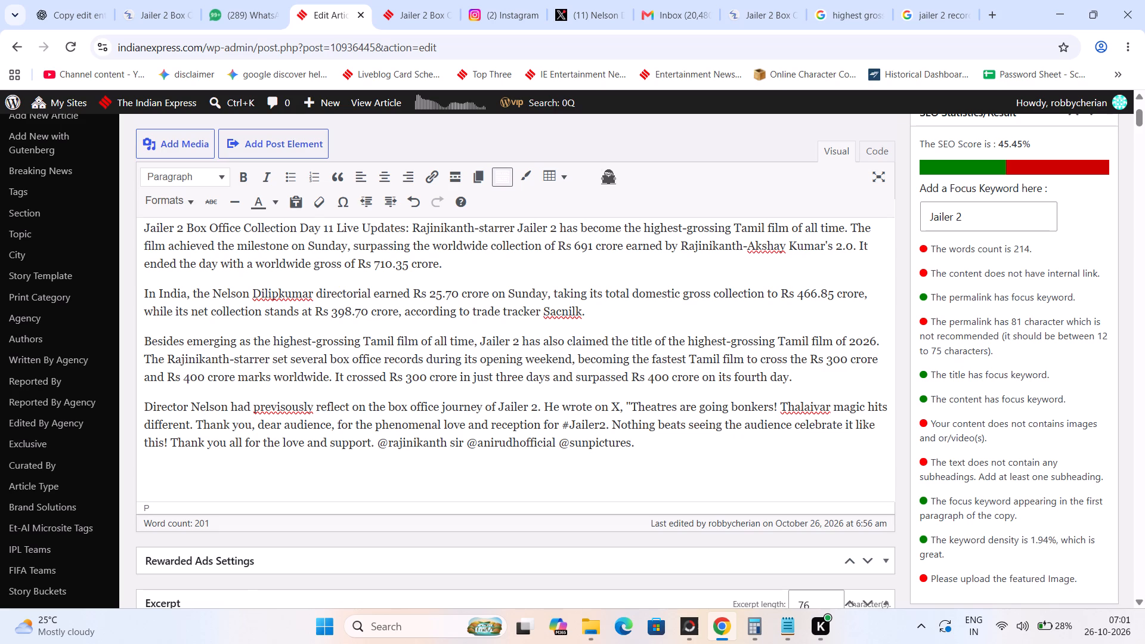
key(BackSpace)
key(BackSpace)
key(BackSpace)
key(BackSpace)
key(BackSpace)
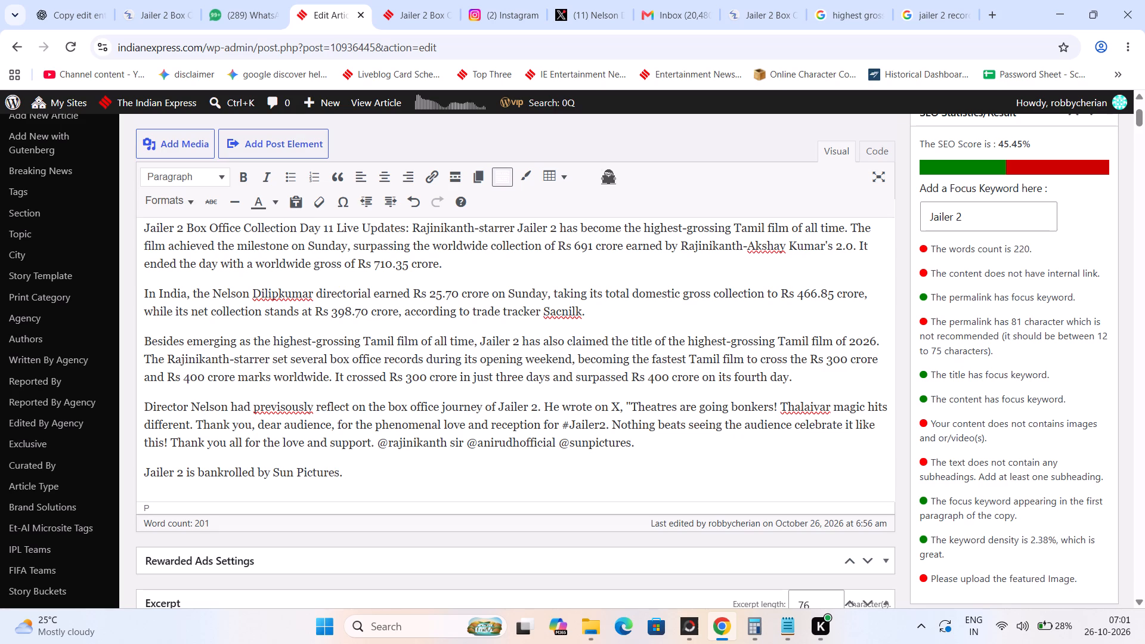
Search Google for "jailer cast", refine it to "jailer cast 2", and read through the expanded cast overview.
click(921, 0)
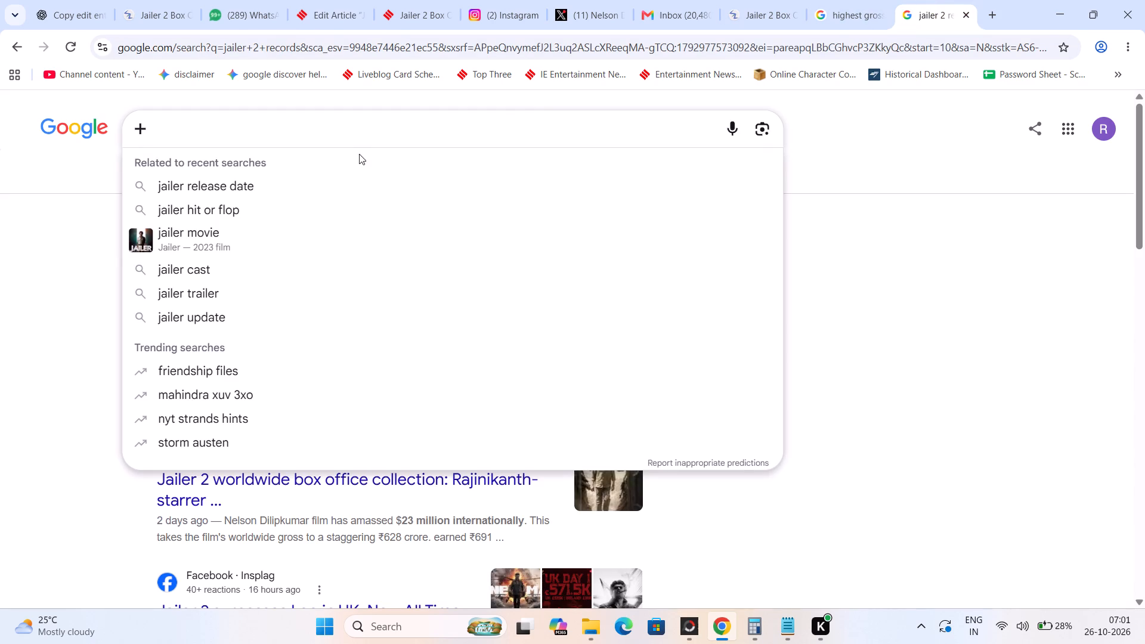
click(183, 273)
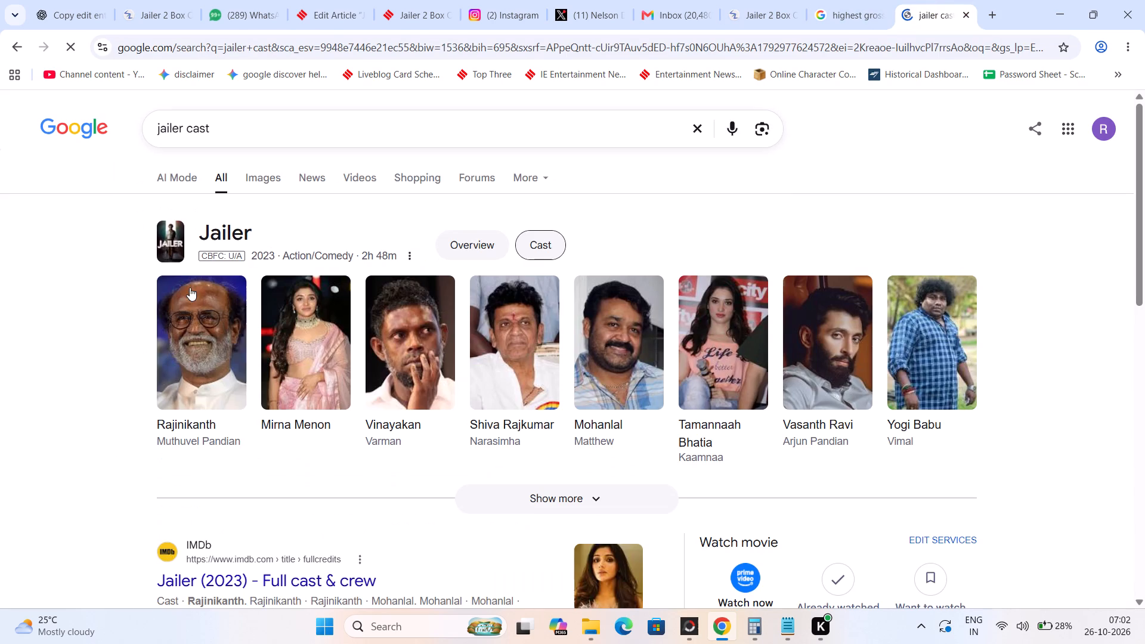
scroll(227, 459, down, 6)
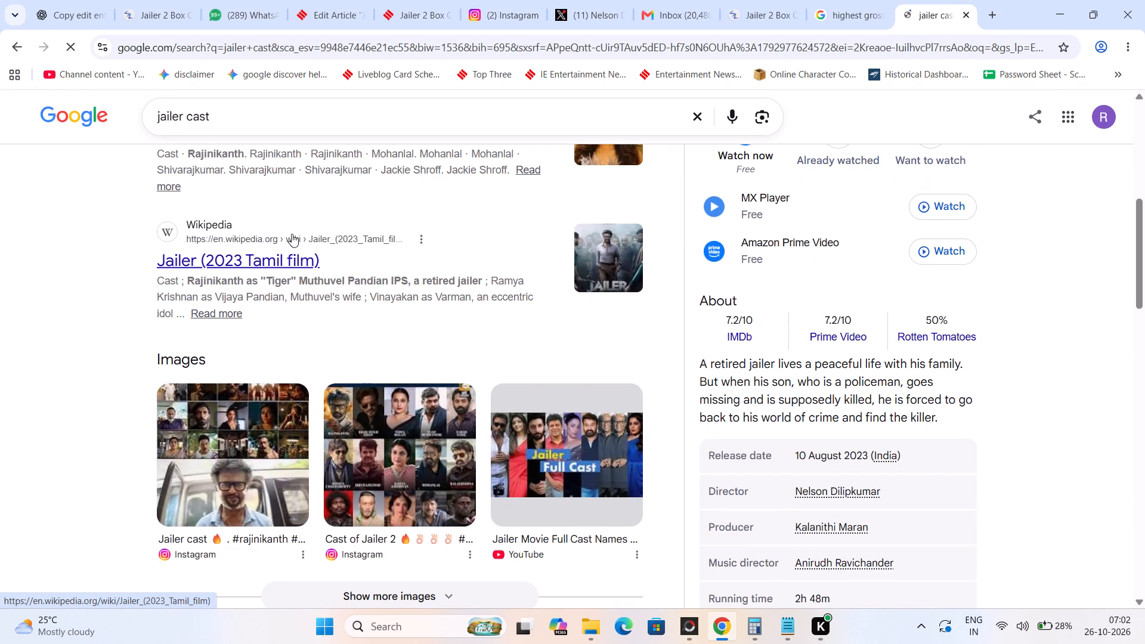
click(184, 106)
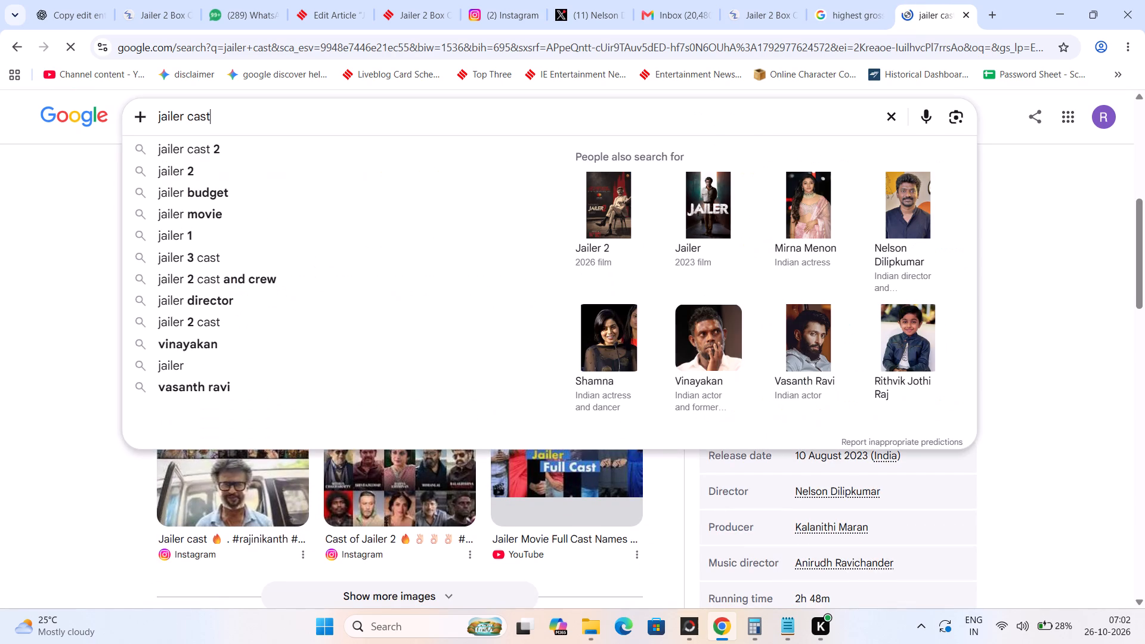
click(189, 145)
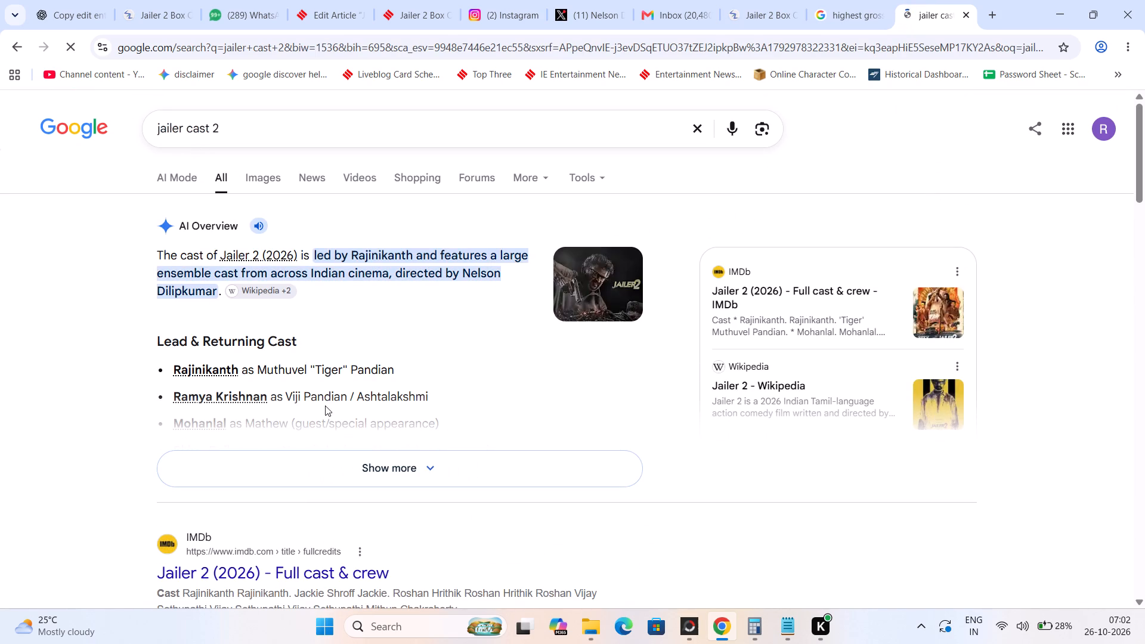
click(380, 456)
scroll(381, 459, down, 2)
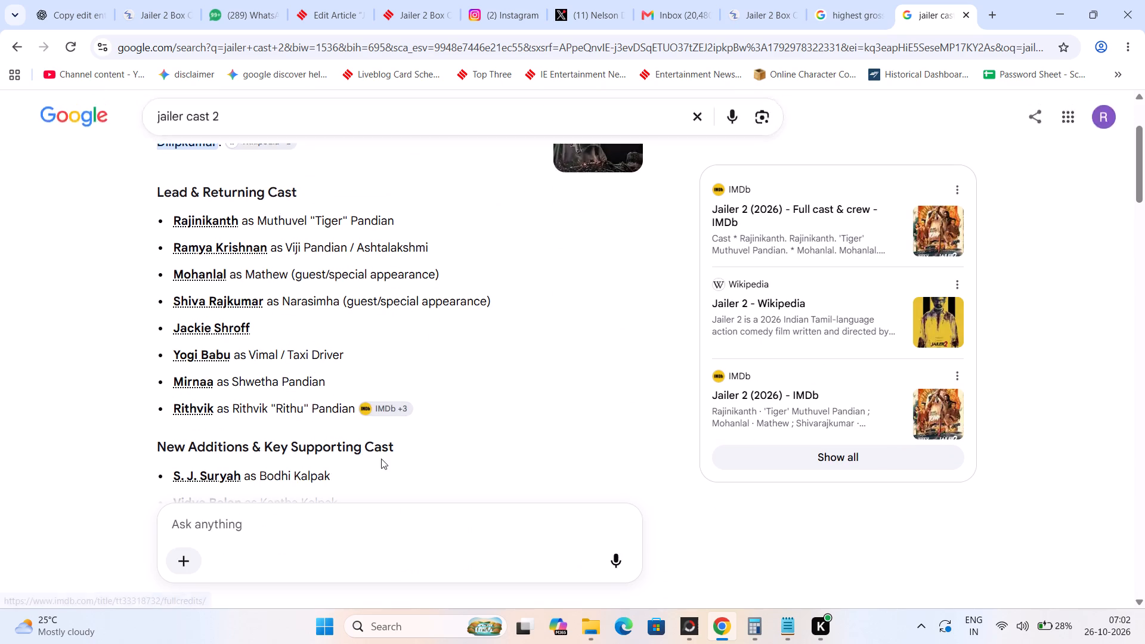
scroll(271, 425, down, 2)
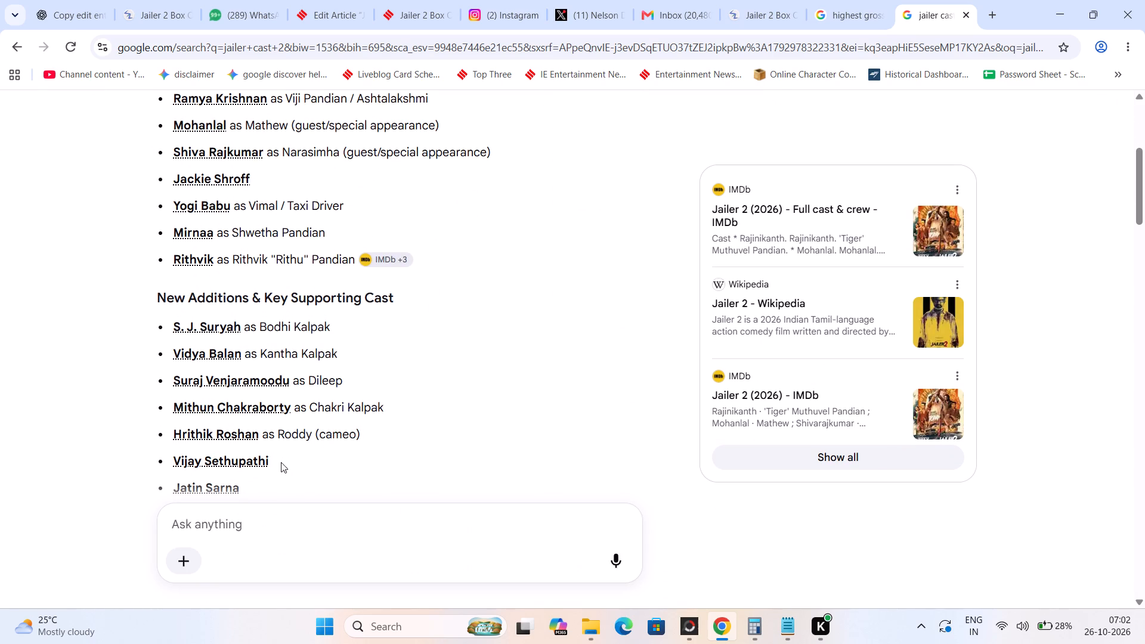
scroll(274, 483, down, 2)
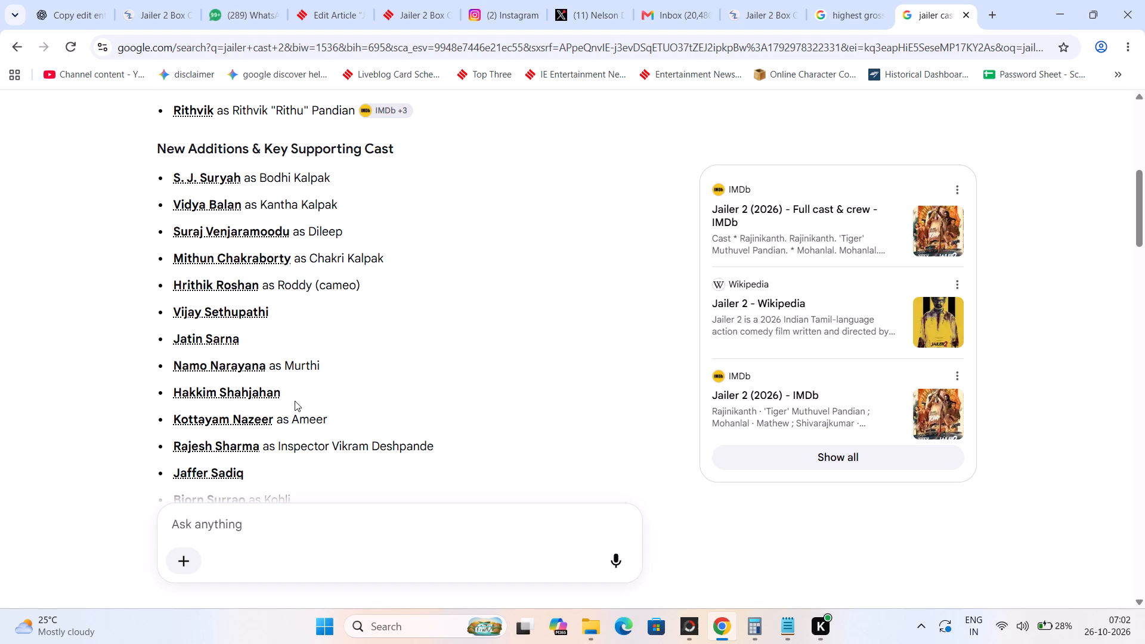
Copy the overview's cast list from Rajinikanth through Kottayam Nazeer.
drag(367, 418, 280, 342)
scroll(280, 342, up, 2)
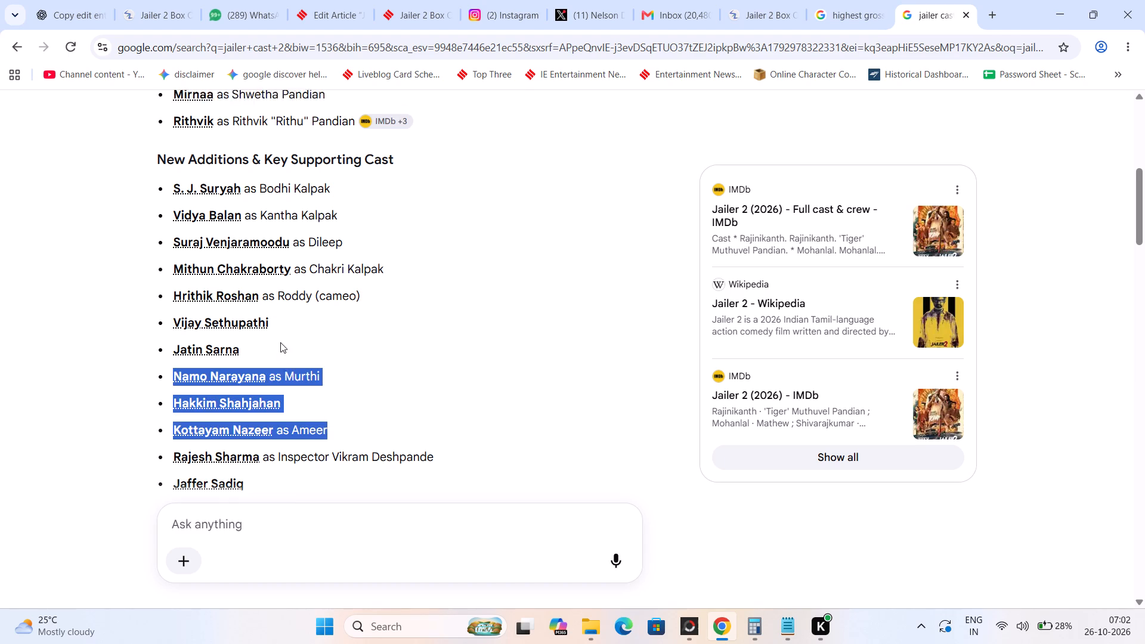
scroll(280, 342, up, 2)
drag(280, 342, 174, 224)
key(ctrl+c)
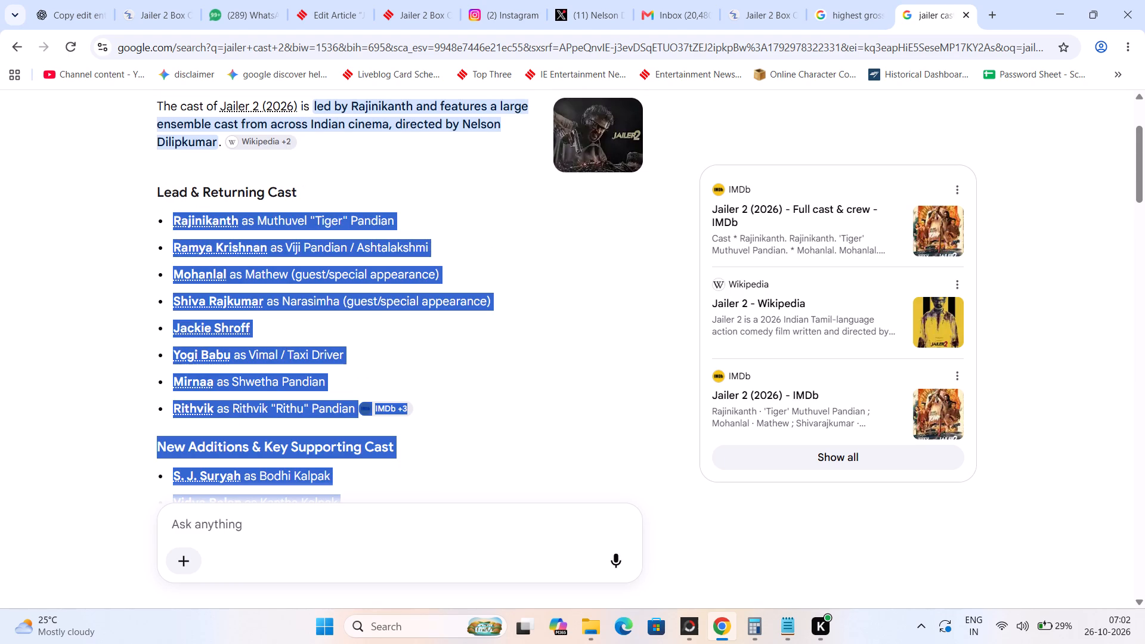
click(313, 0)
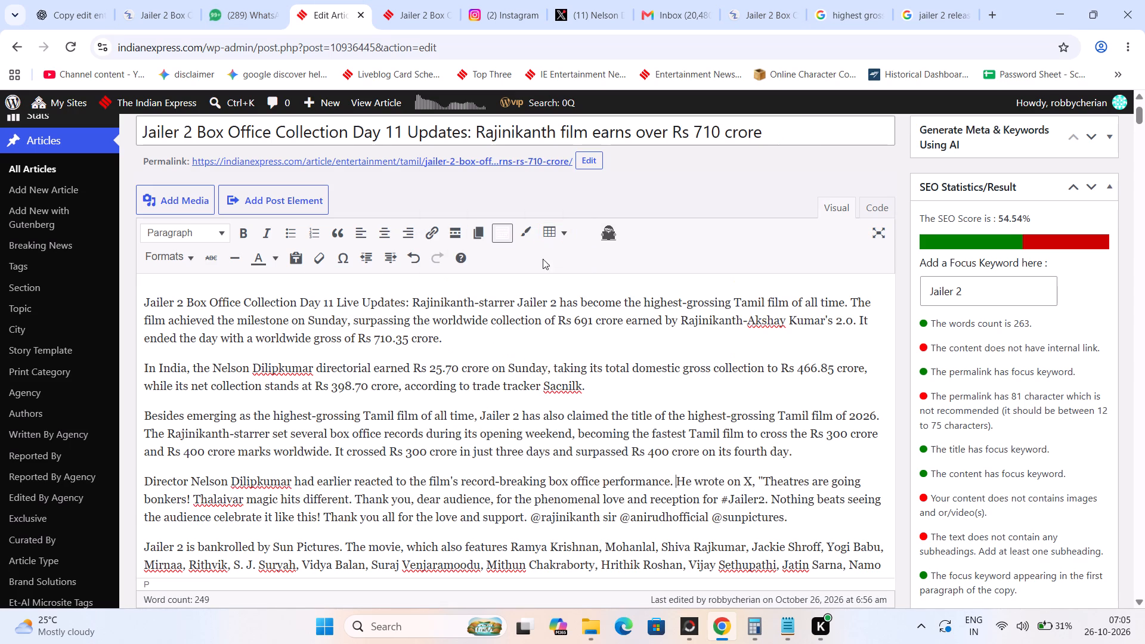
Append the opening paragraph's sentences on the Sunday milestone and Rs 710.35 crore worldwide gross to the excerpt after "Live Updates:".
scroll(559, 441, down, 3)
scroll(559, 444, up, 1)
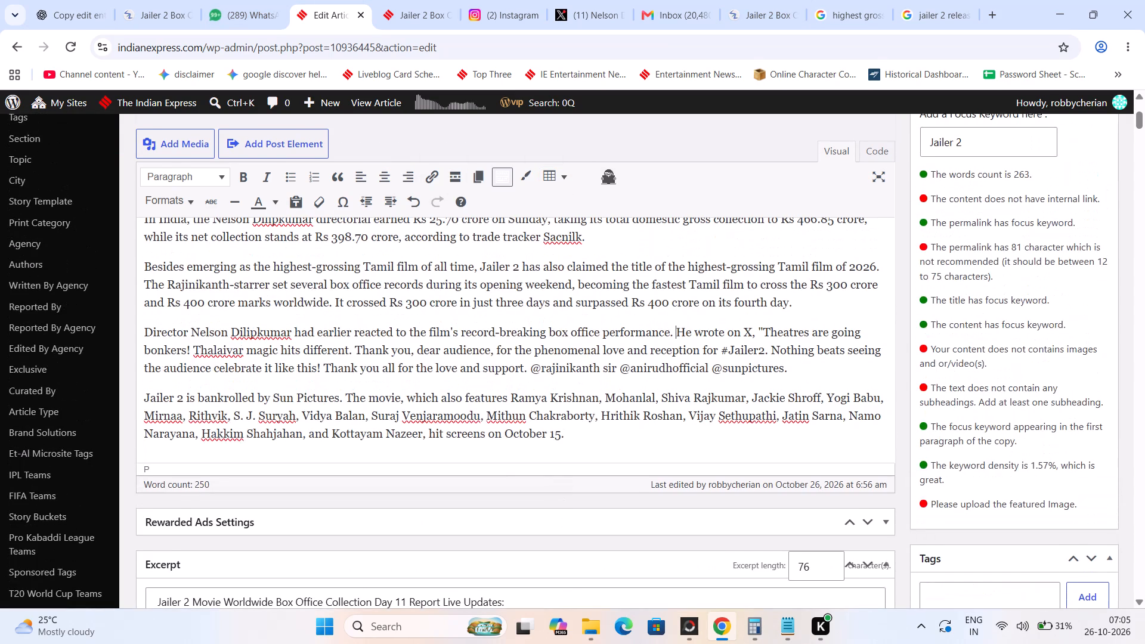
scroll(559, 444, down, 2)
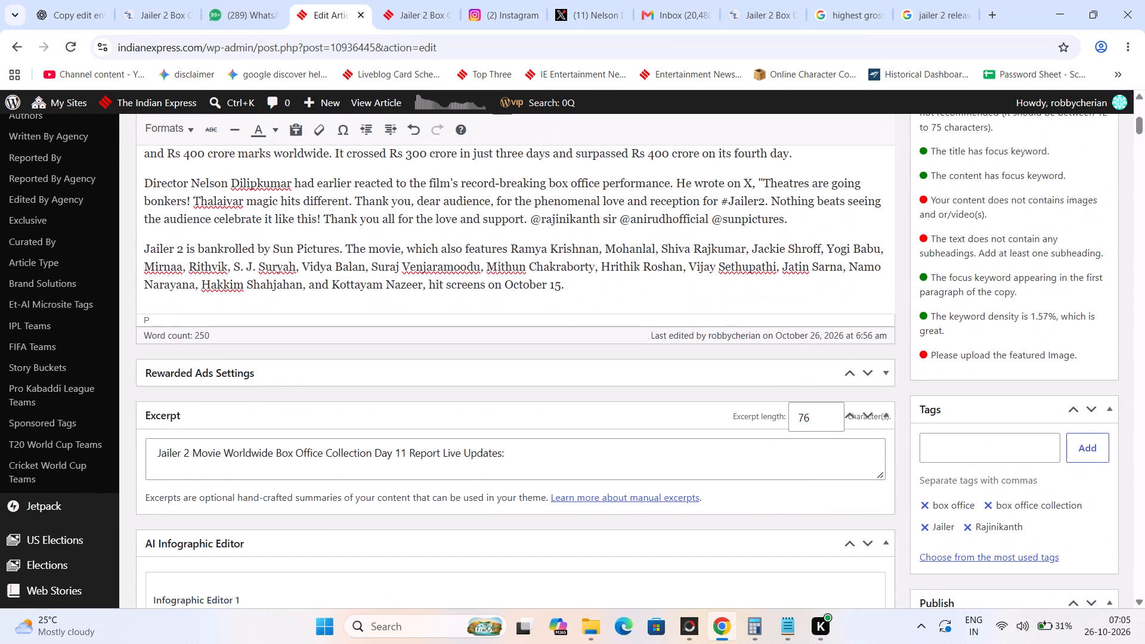
scroll(559, 444, up, 5)
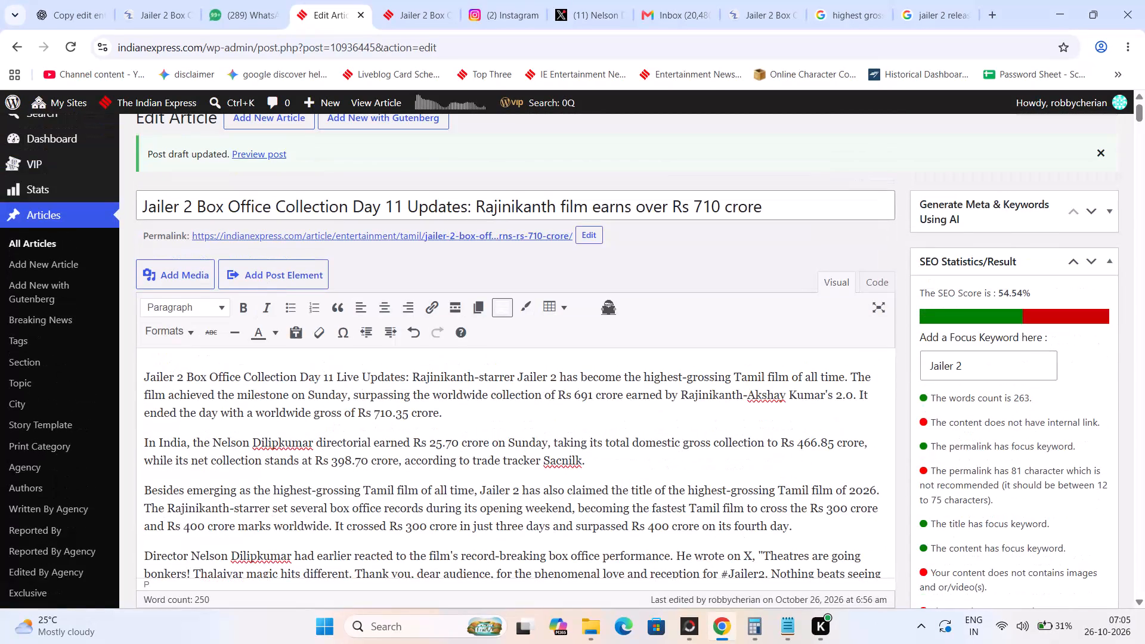
drag(851, 372, 856, 404)
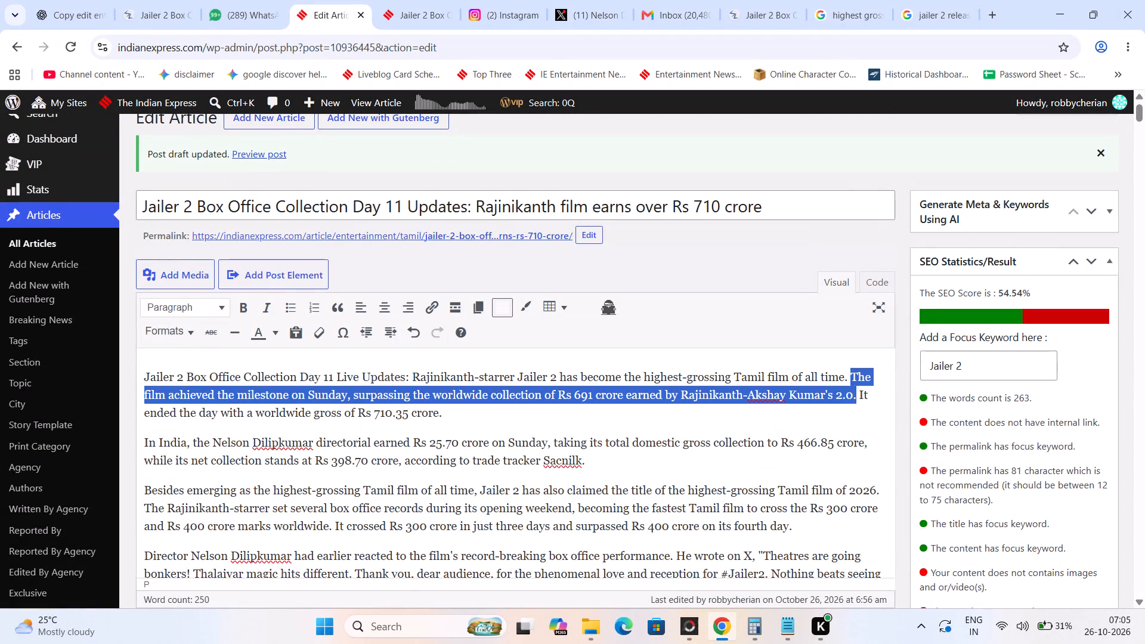
drag(856, 404, 859, 414)
key(ctrl+c)
scroll(649, 436, down, 7)
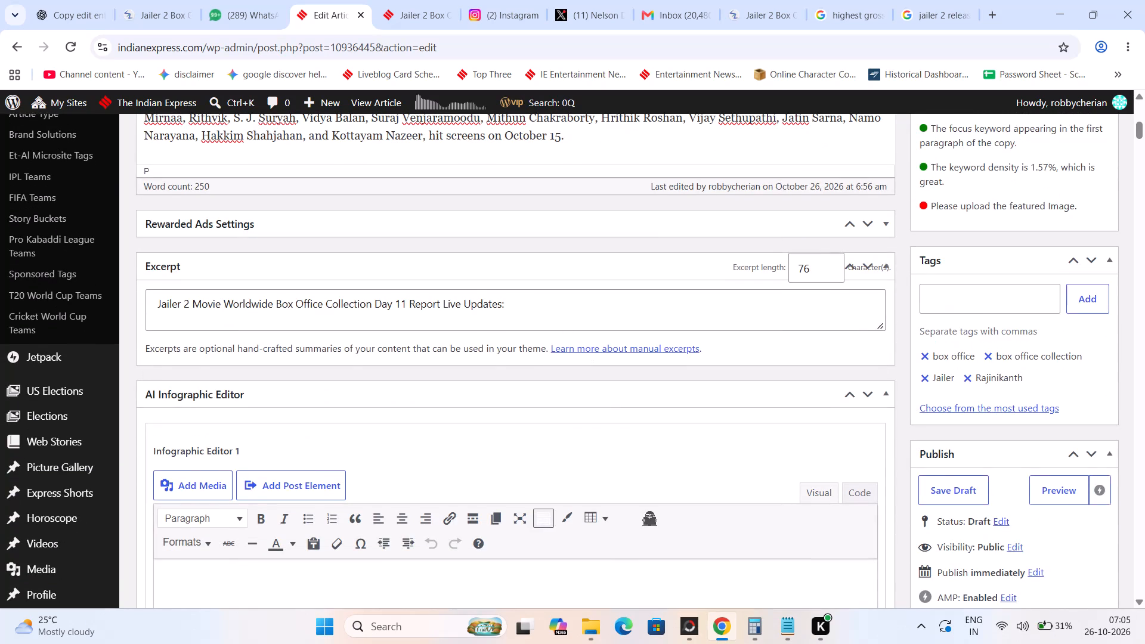
click(551, 308)
key(ctrl+v)
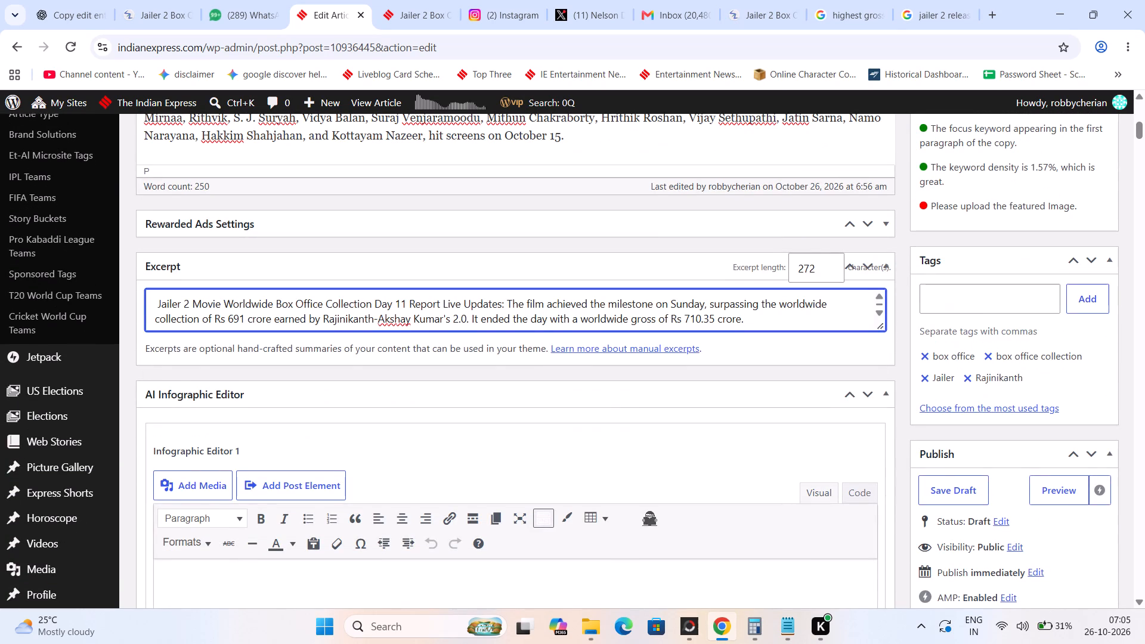
Insert "Rajinikanth" before "film" in the excerpt's newly added sentence.
click(522, 293)
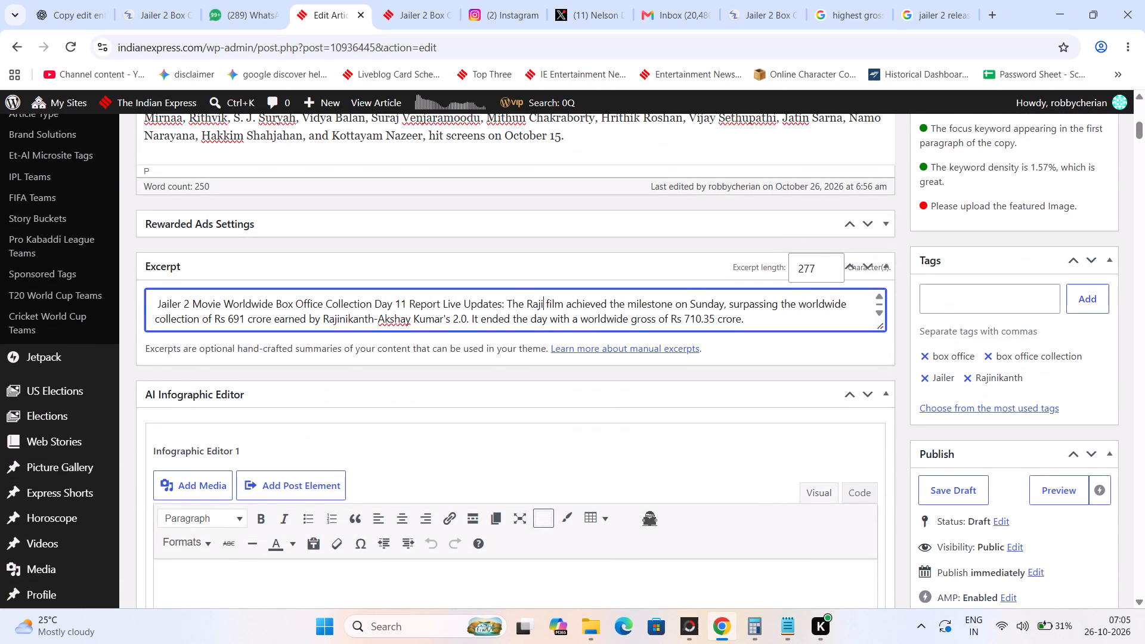
text(kanth)
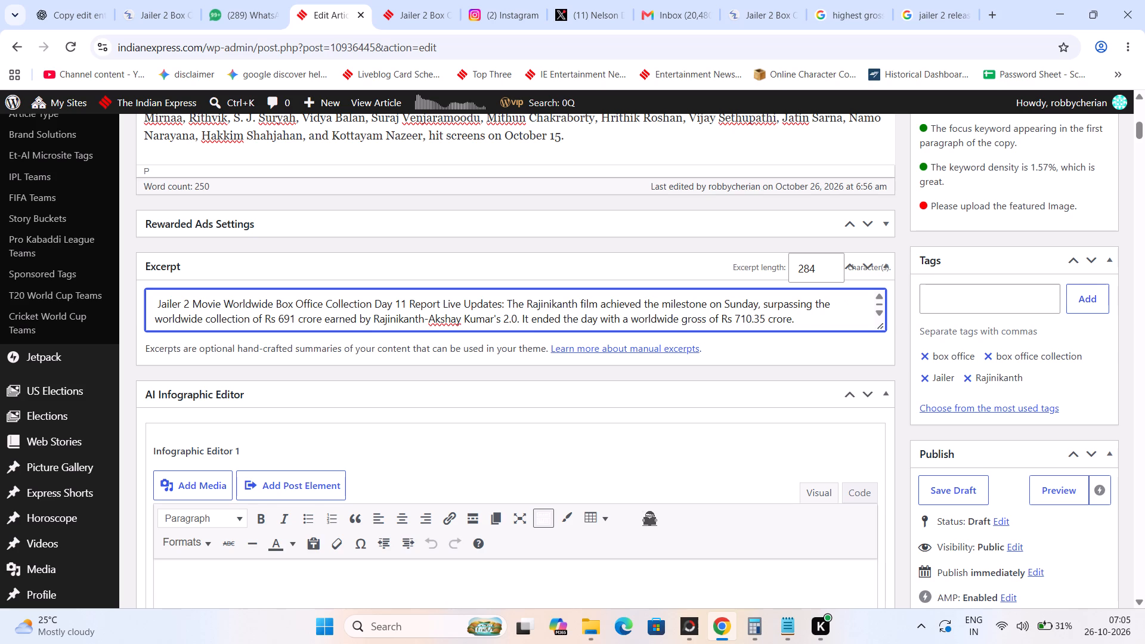
Delete the excerpt text between "The Rajinikanth film" and "worldwide gross of Rs 710.35 crore".
click(533, 320)
drag(533, 320, 602, 296)
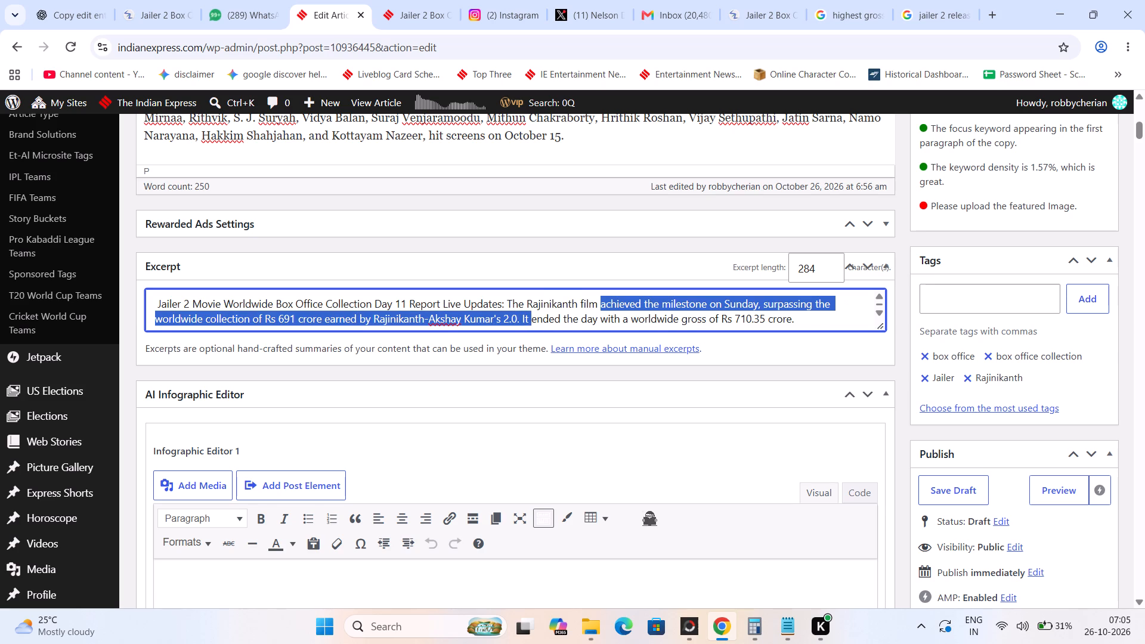
key(BackSpace)
key(Delete)
key(Delete)
key(Delete)
key(Delete)
key(Delete)
key(Delete)
key(Delete)
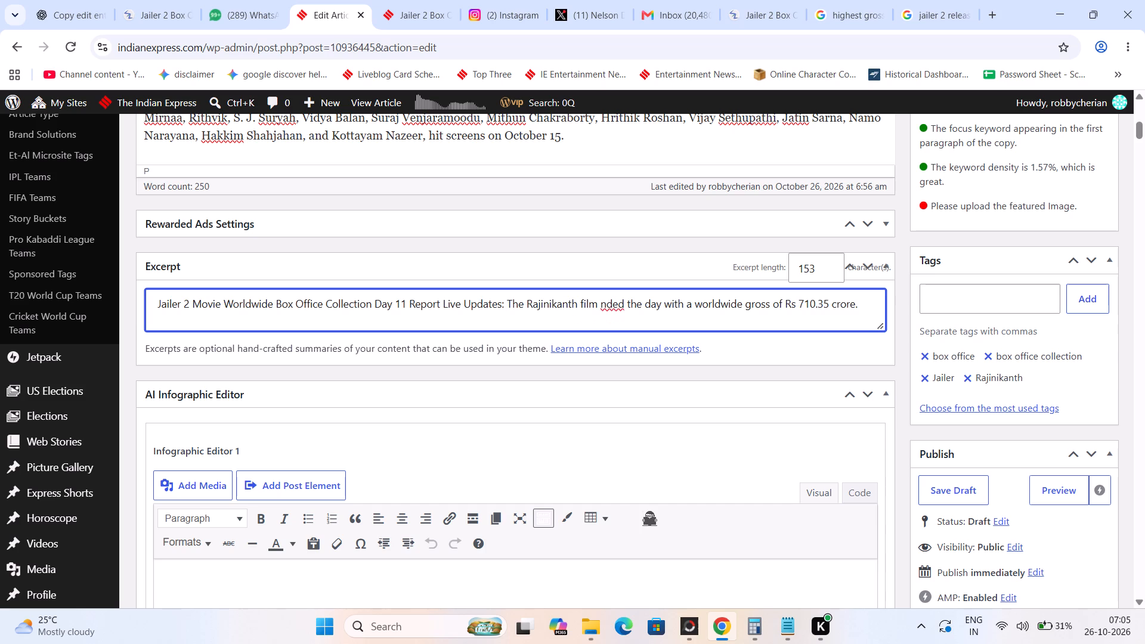
key(Delete)
key(Delete)
key(Delete)
key(Delete)
key(Delete)
key(Delete)
key(Delete)
key(Delete)
key(Delete)
key(Delete)
key(Delete)
key(Delete)
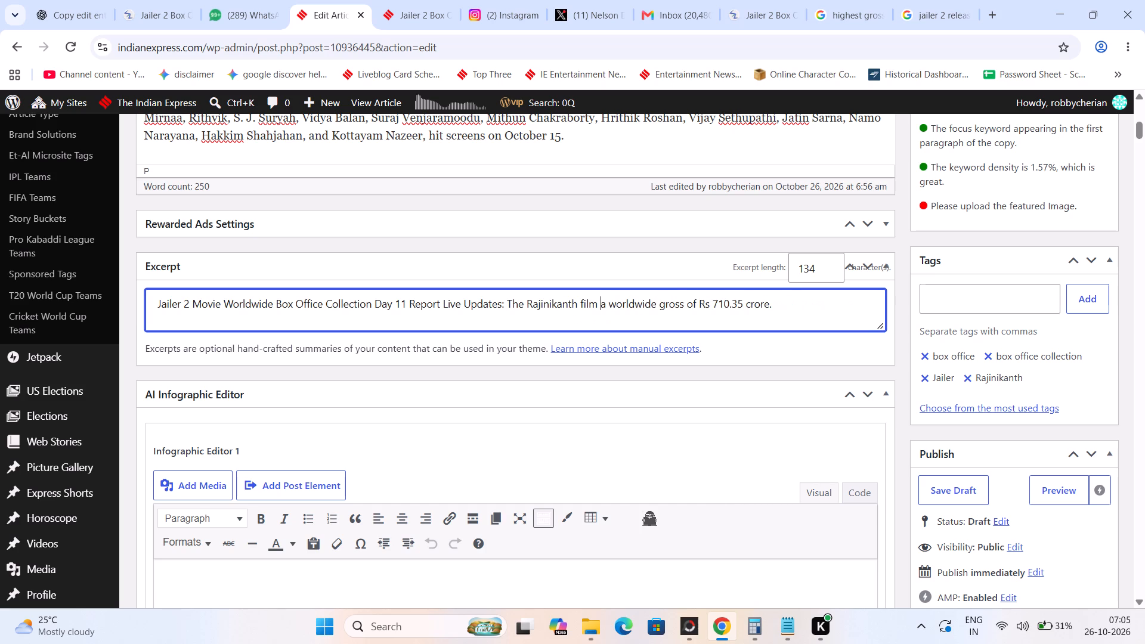
key(Delete)
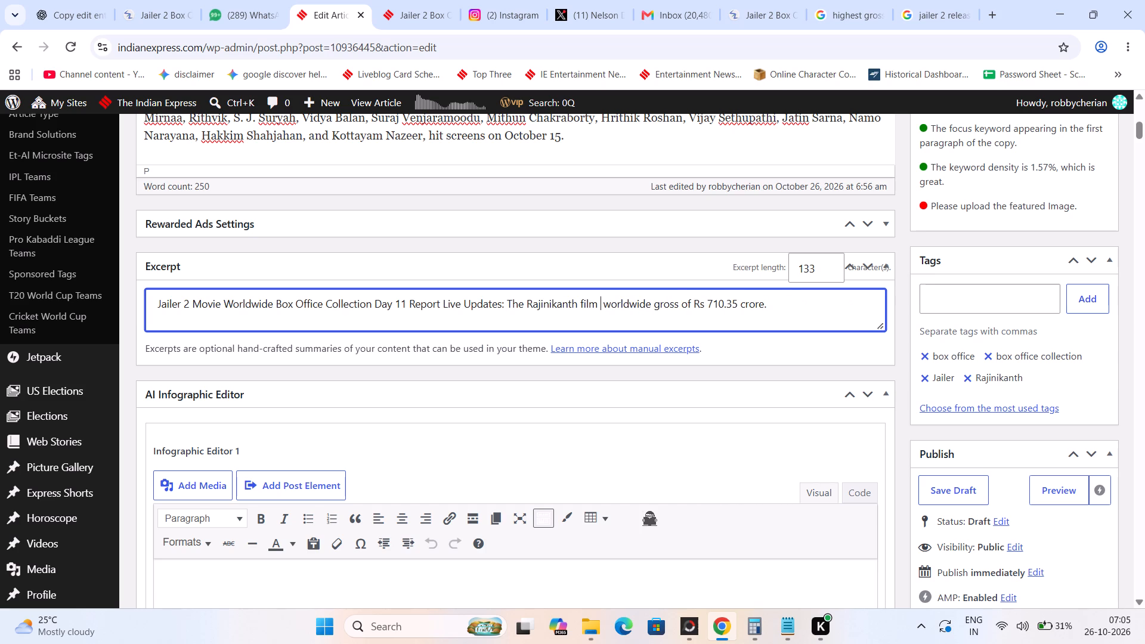
Rearrange the excerpt sentence to "The worldwide gross collection of Rajinikanth film stands at Rs 710.35 crore", moving "Rajinikanth film" after "of".
drag(599, 296, 525, 301)
key(ctrl+x)
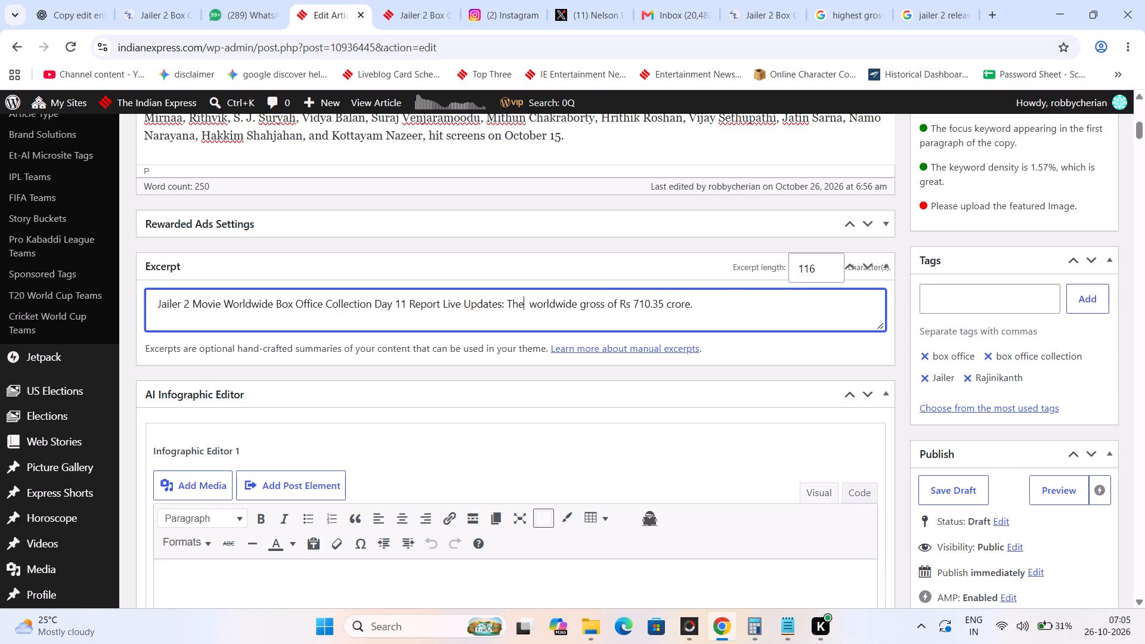
key(Delete)
key(Right)
key(Right)
key(Right)
key(Right)
key(Right)
key(Right)
key(Right)
key(Right)
key(Right)
key(Right)
key(Right)
key(Right)
key(Right)
key(Right)
key(Right)
key(Right)
key(Right)
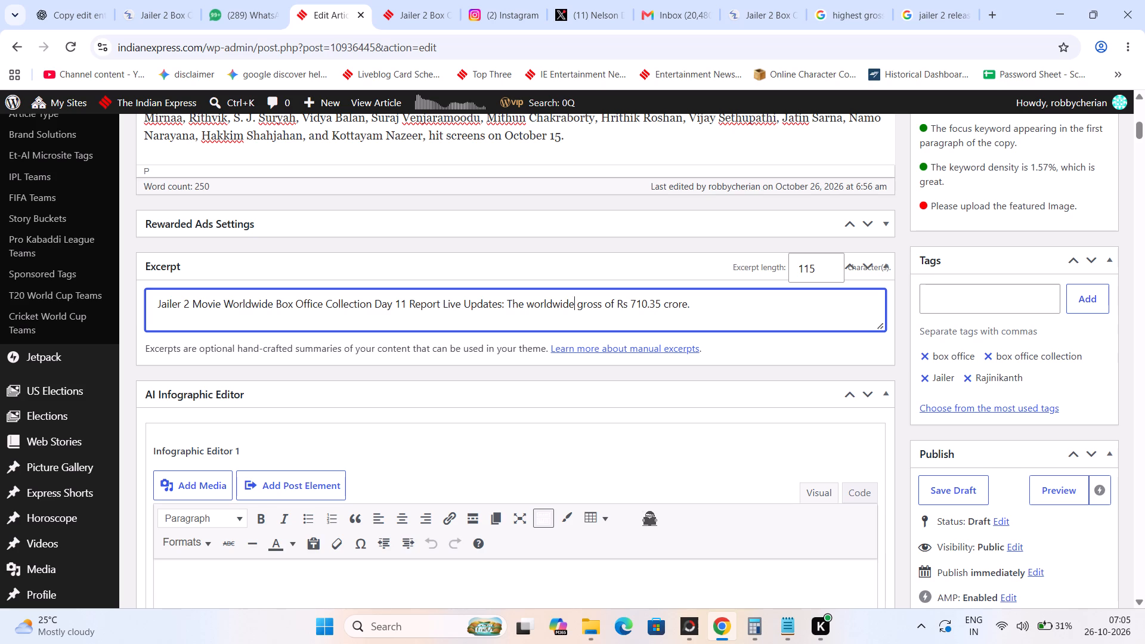
text(collection)
key(space)
key(Right)
key(Right)
key(space)
key(ctrl+v)
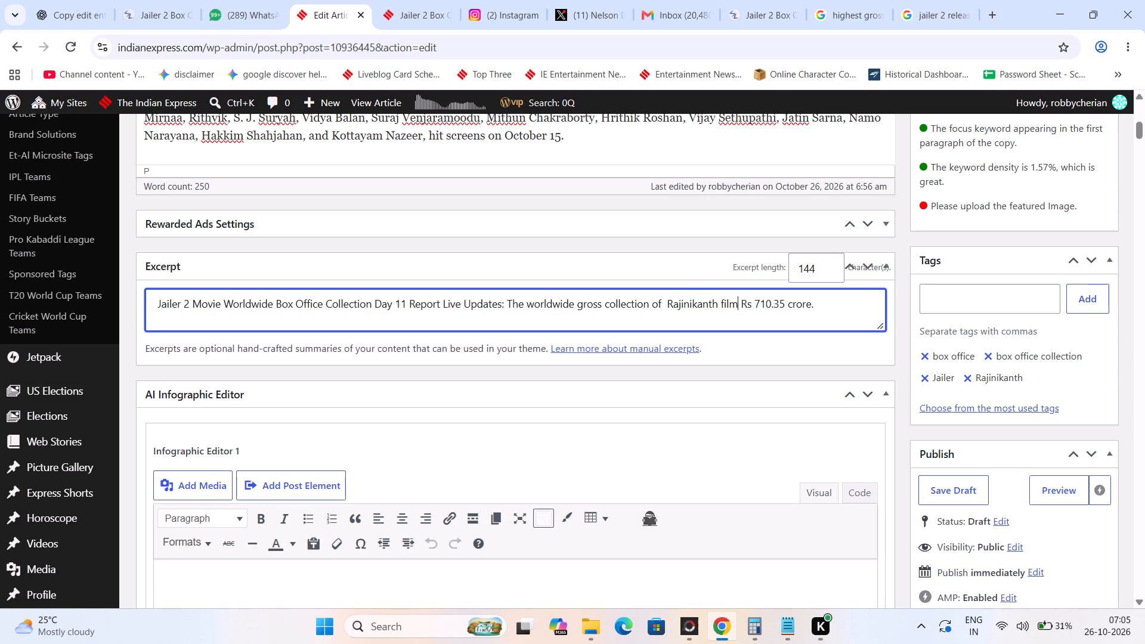
key(space)
text(stands at)
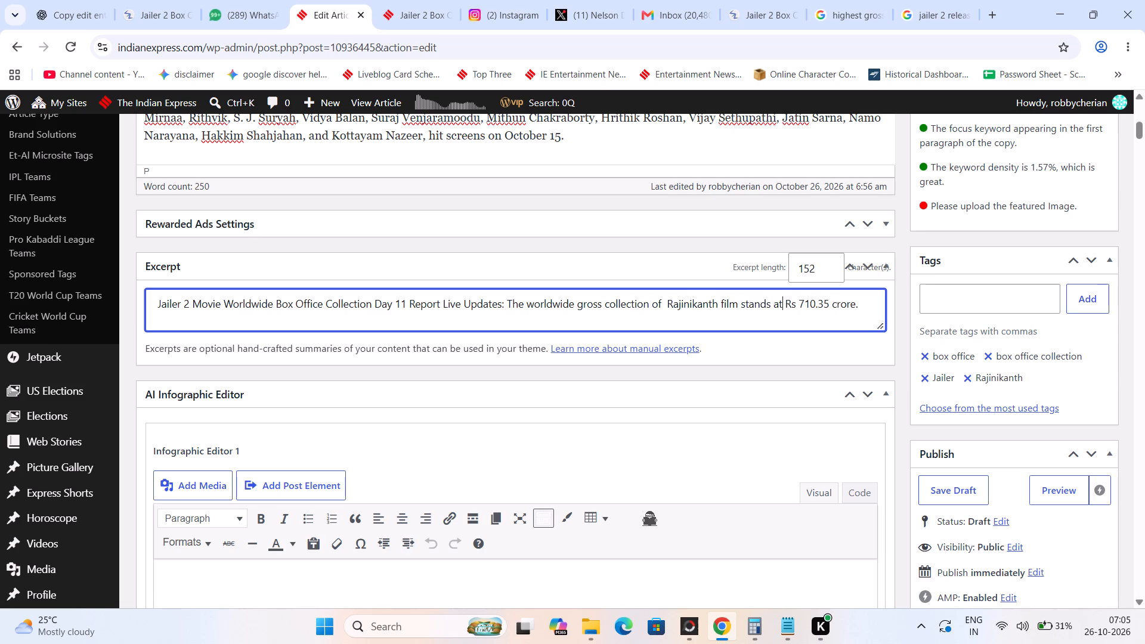
Insert "the" before "Rajinikanth film" in the excerpt.
key(Left)
key(Left)
key(Left)
key(Left)
key(Left)
key(Left)
key(Left)
key(Left)
key(Left)
key(Left)
key(Left)
key(Left)
key(Left)
key(Left)
key(Left)
key(Left)
key(Left)
key(Left)
key(Left)
key(Left)
key(Left)
text(the)
Extend the film's description in the excerpt to "Rajinikanth-Nelson Dilipkumar film".
key(Right)
key(Right)
key(Right)
key(Right)
key(Right)
key(Right)
key(Right)
key(Right)
key(Right)
key(Right)
key(Right)
key(Right)
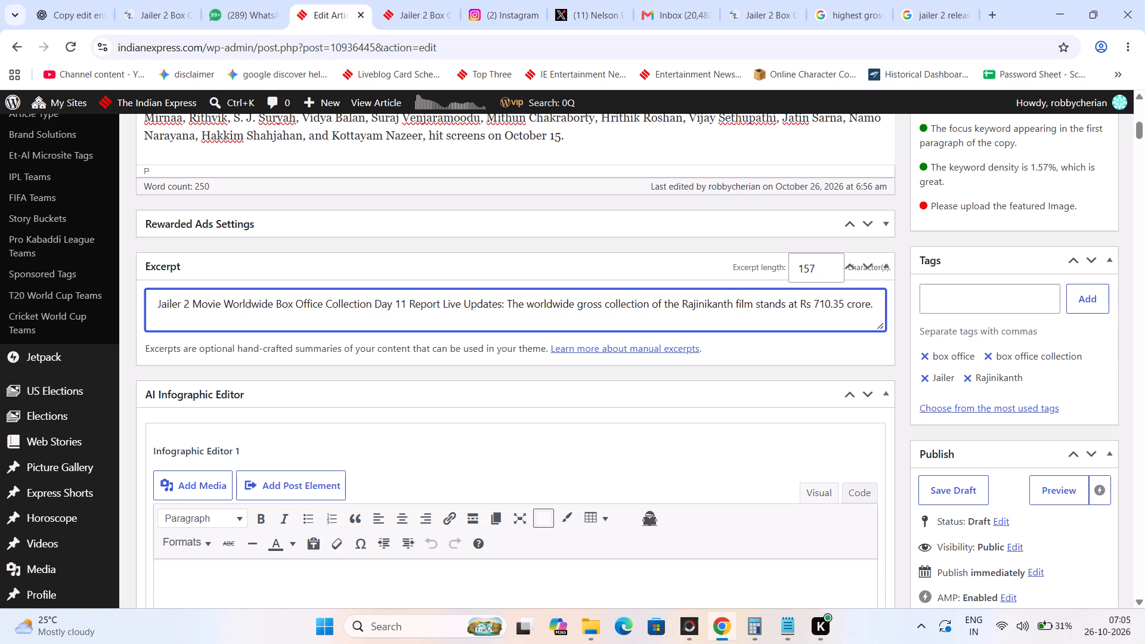
key(Right)
key(Left)
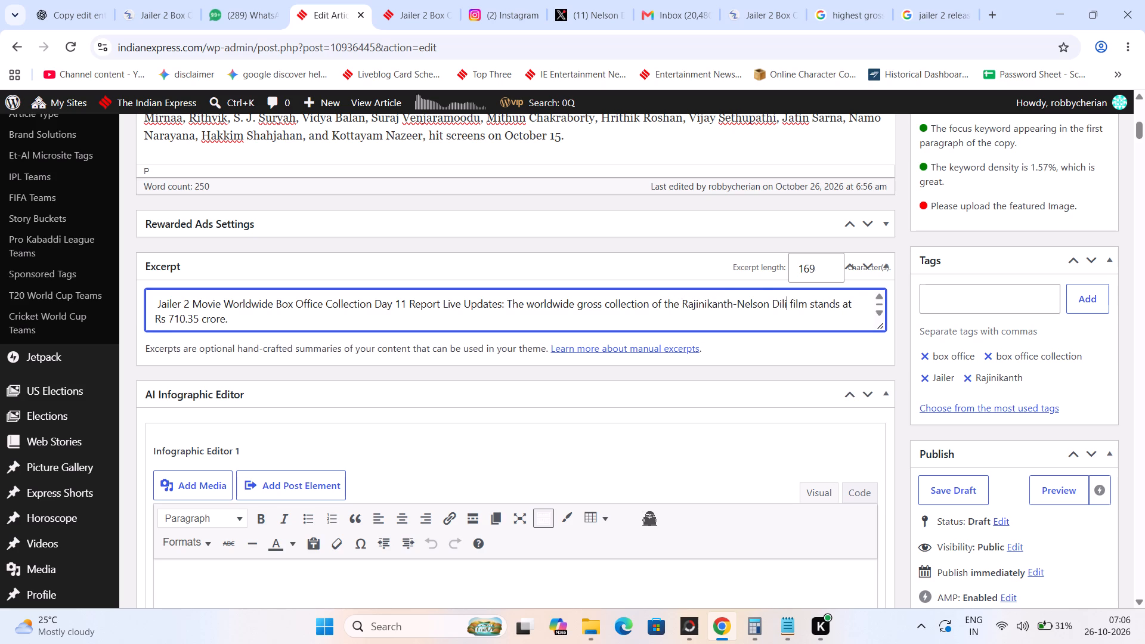
Remove the leading space before "Jailer 2 Movie" at the start of the excerpt.
key(Right)
key(Right)
key(Right)
key(Right)
key(Right)
key(Right)
key(Right)
key(Right)
key(Right)
key(Right)
key(Right)
key(Right)
key(Right)
key(Right)
key(Right)
key(Right)
key(Right)
key(Right)
key(Right)
key(Right)
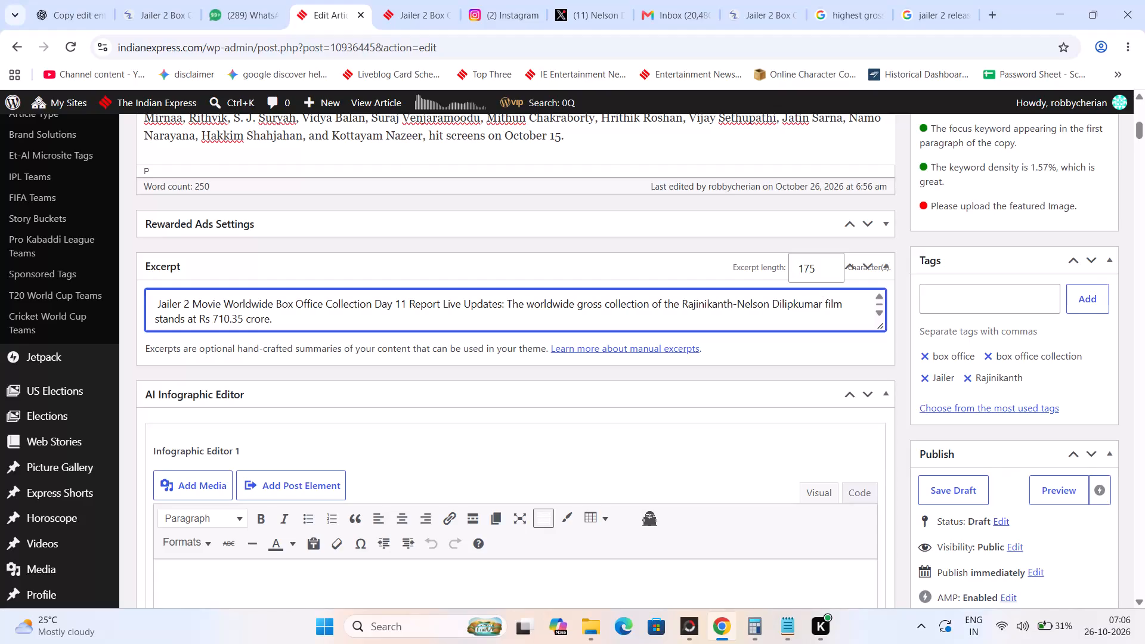
key(Up)
key(Up)
key(Right)
key(BackSpace)
key(BackSpace)
key(BackSpace)
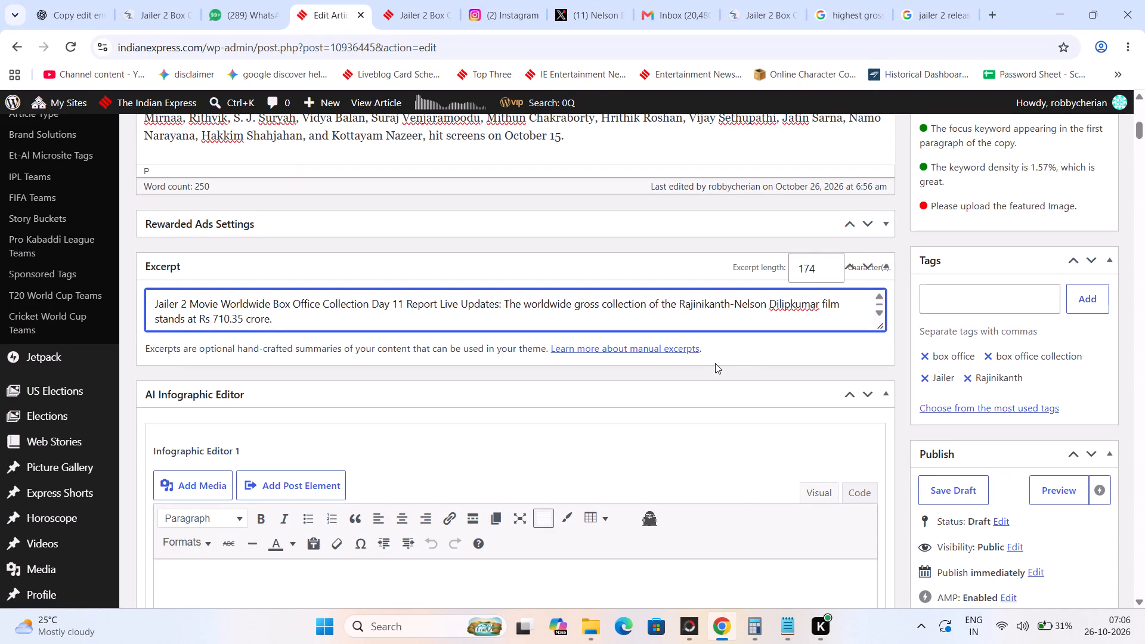
Open the Tamil entertainment section in a new tab from the article preview's breadcrumb.
scroll(715, 363, up, 7)
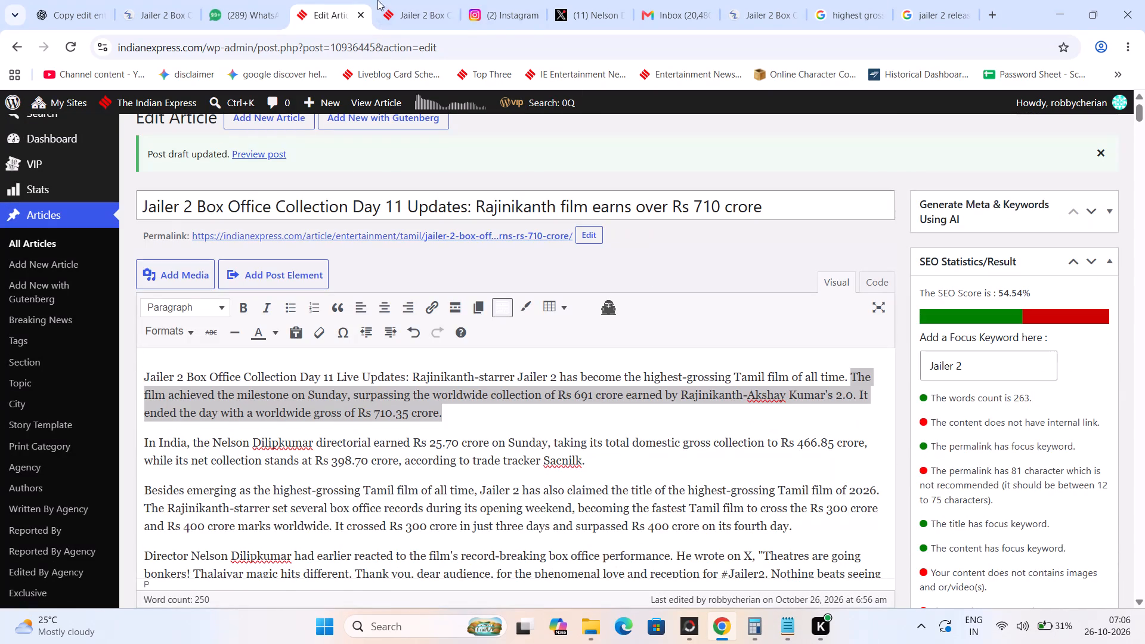
click(416, 0)
scroll(530, 331, up, 5)
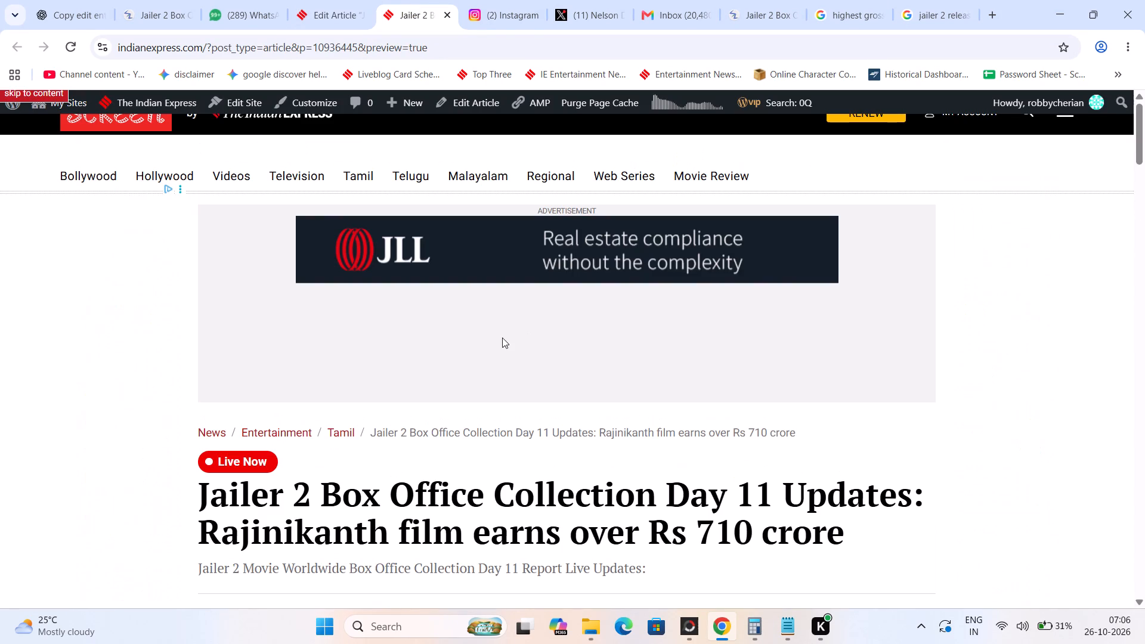
right_click(330, 437)
click(381, 274)
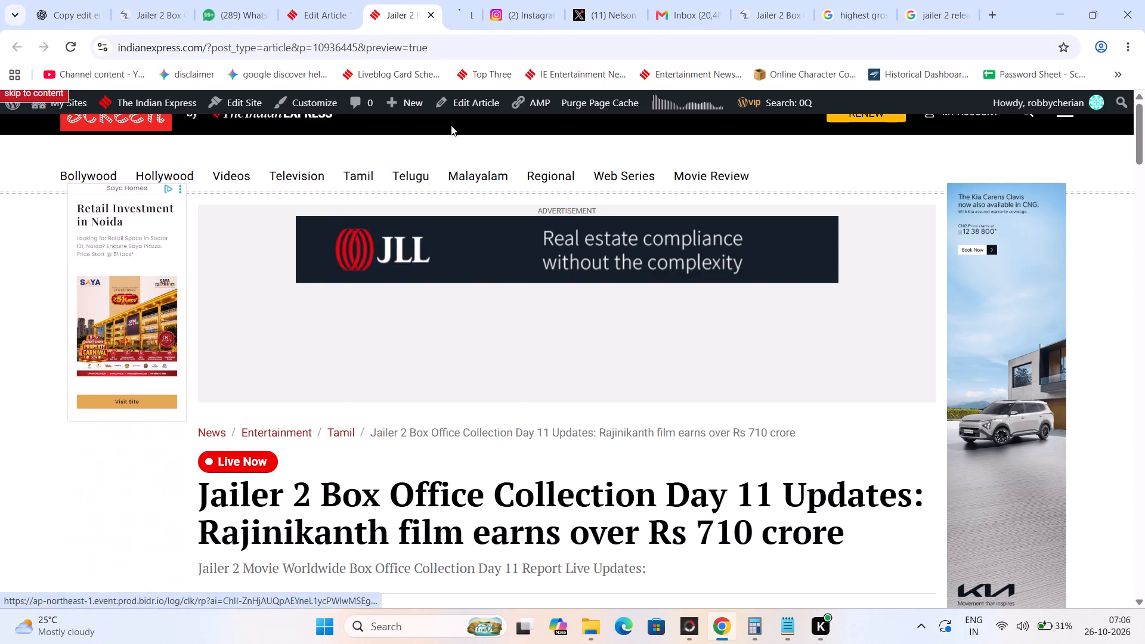
click(462, 0)
Copy the link of the story "Rajinikanth watches Jailer 2 with fans in Chennai; first time in 40 years" from the Tamil section.
scroll(445, 441, down, 4)
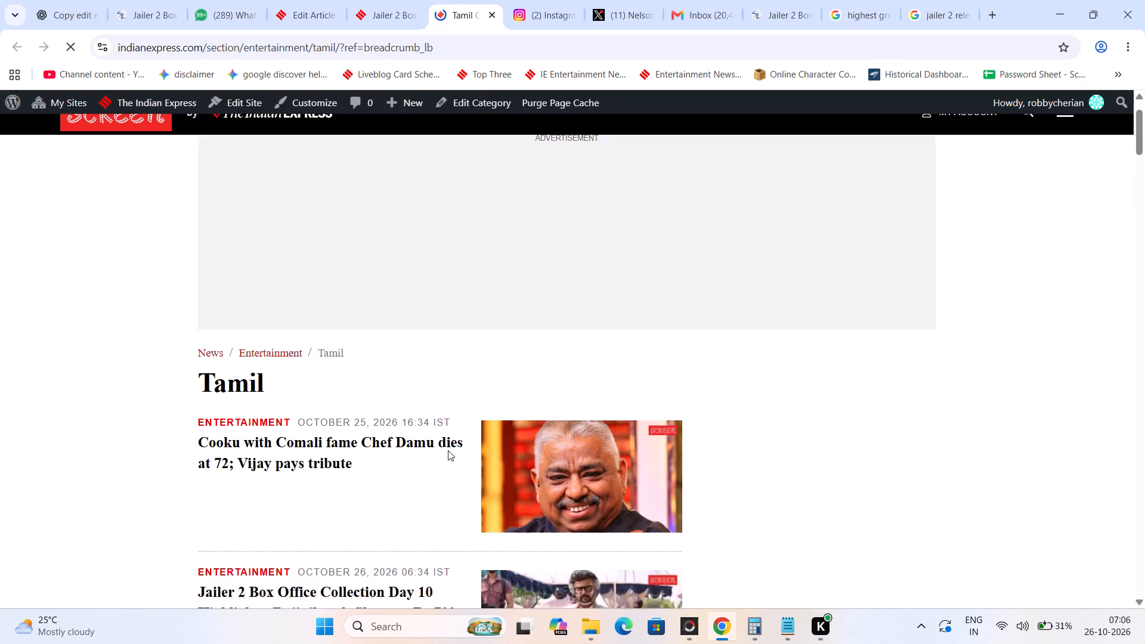
scroll(448, 450, down, 2)
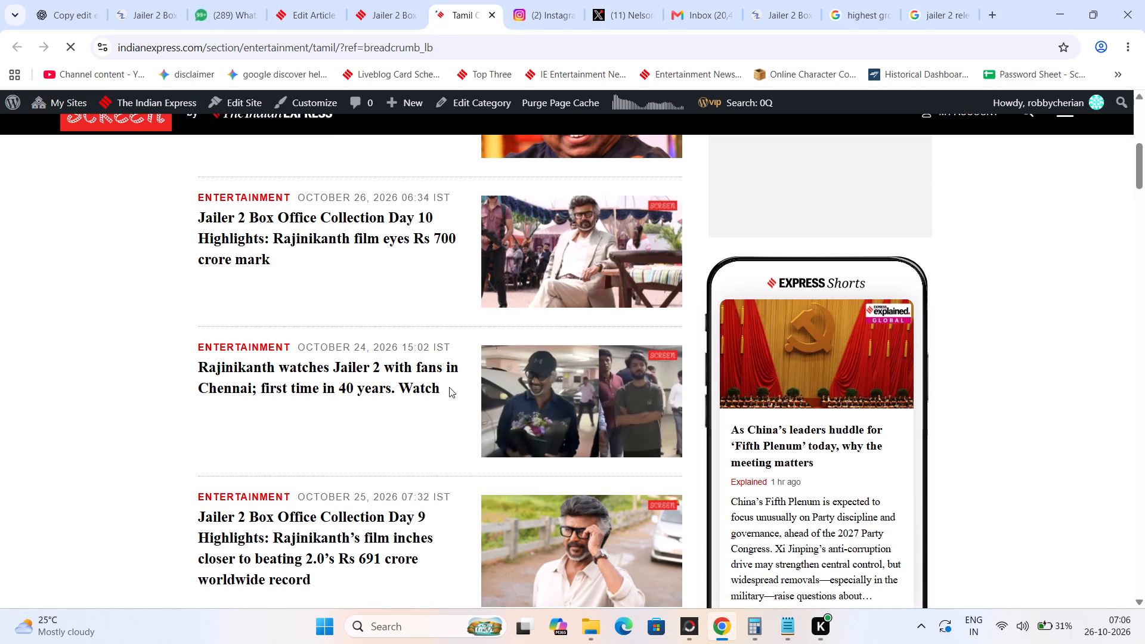
right_click(377, 387)
click(429, 526)
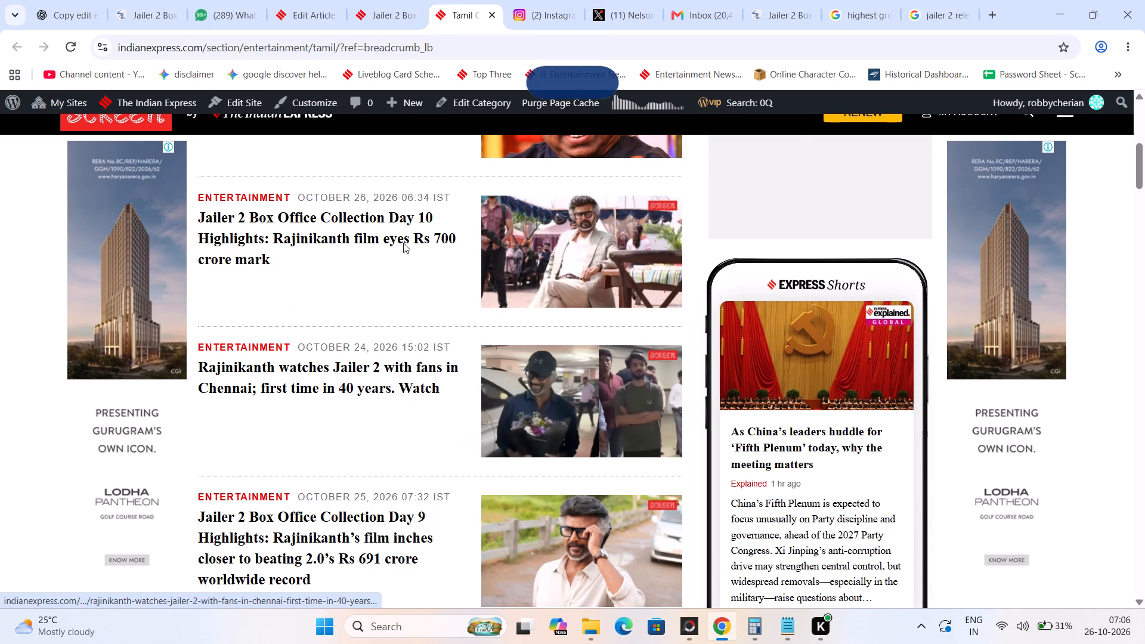
Bold the word "Rajinikanth" before "-starrer" in the opening paragraph of the article.
click(322, 0)
click(366, 482)
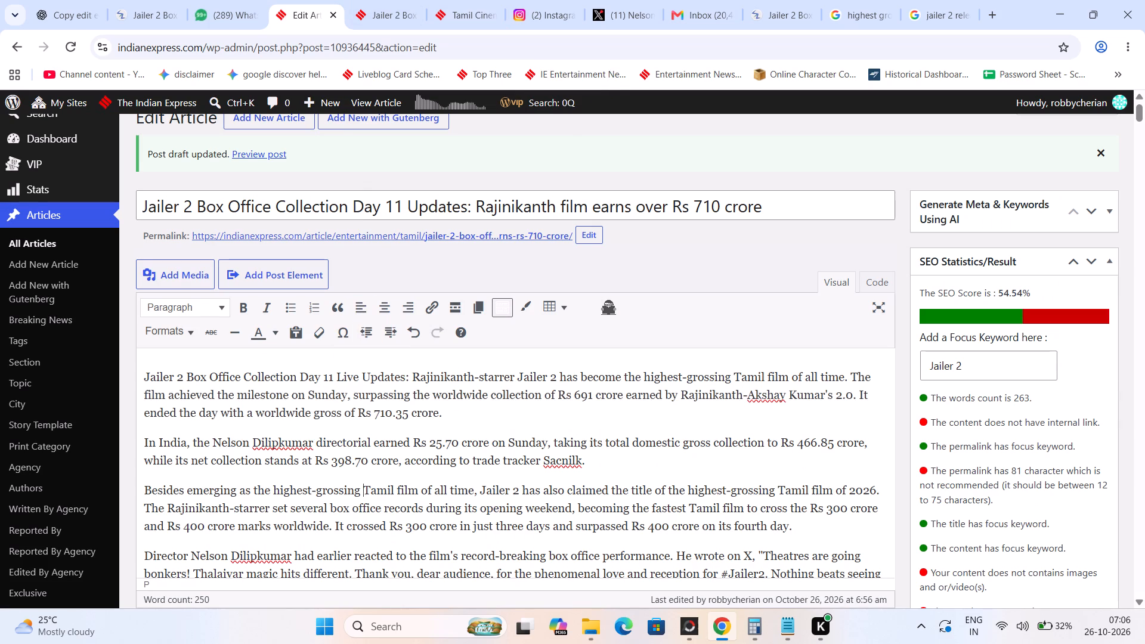
scroll(360, 482, down, 2)
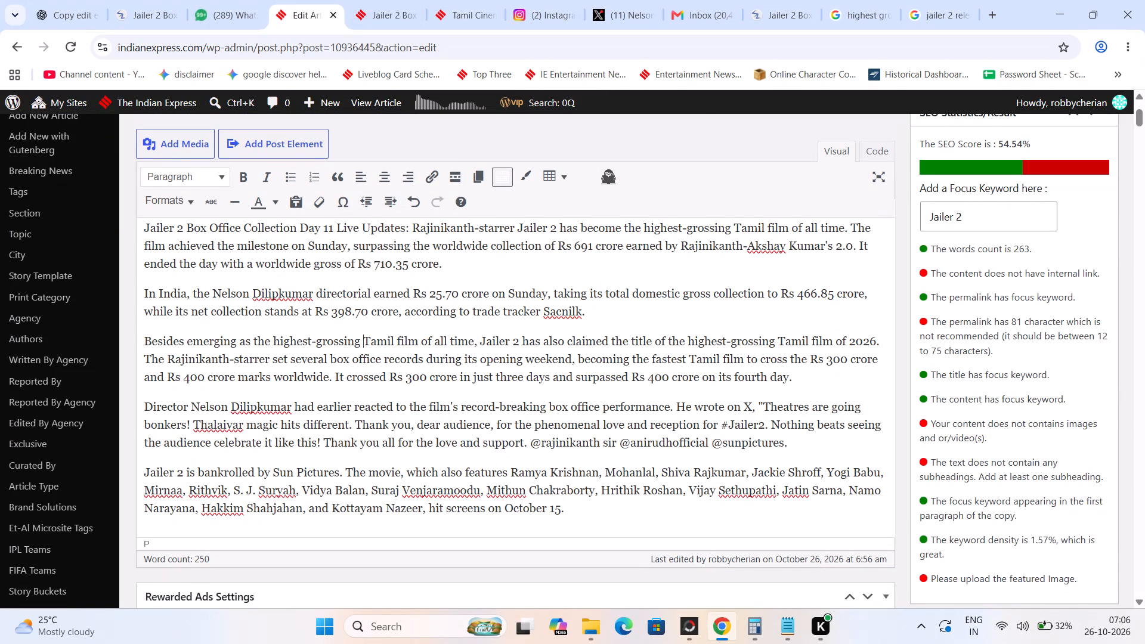
scroll(377, 442, up, 2)
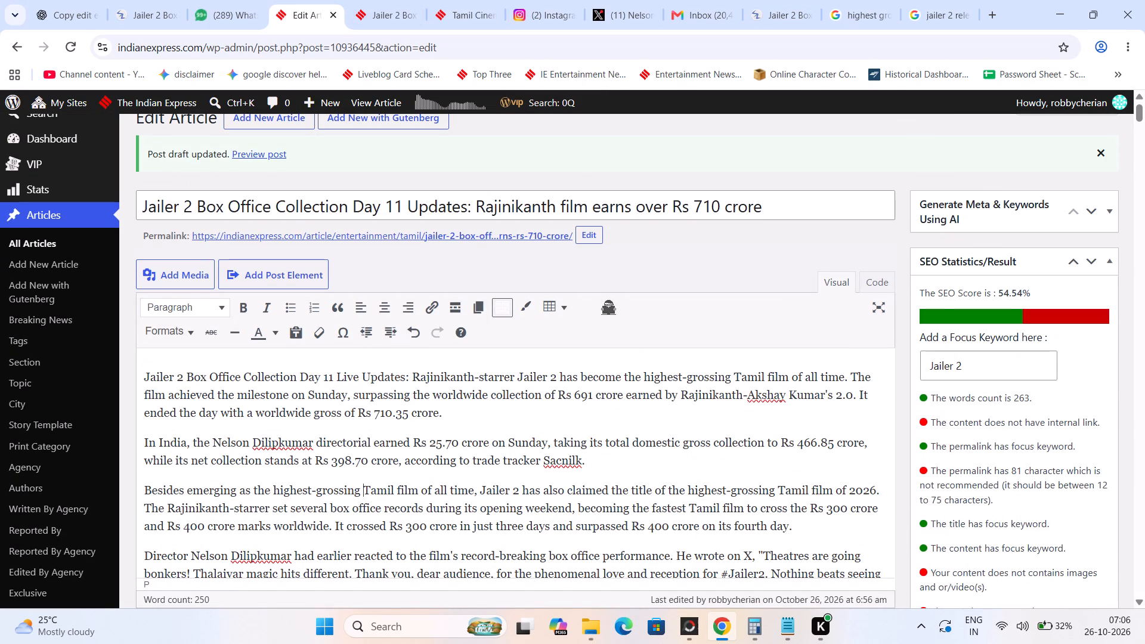
scroll(407, 376, down, 1)
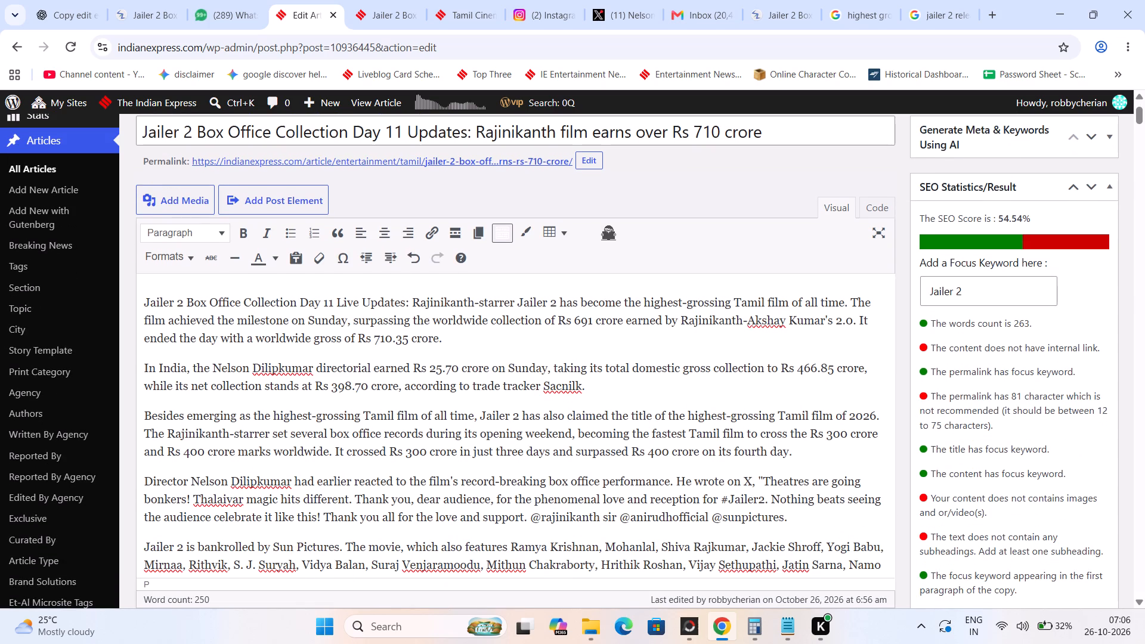
drag(414, 303, 469, 304)
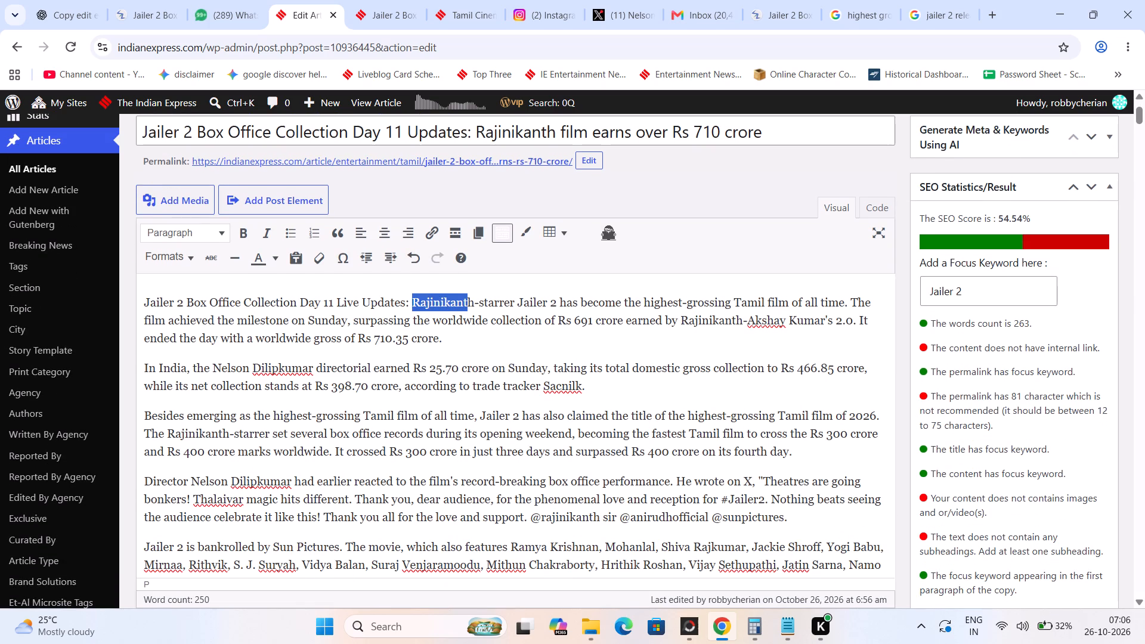
drag(469, 304, 474, 304)
click(243, 228)
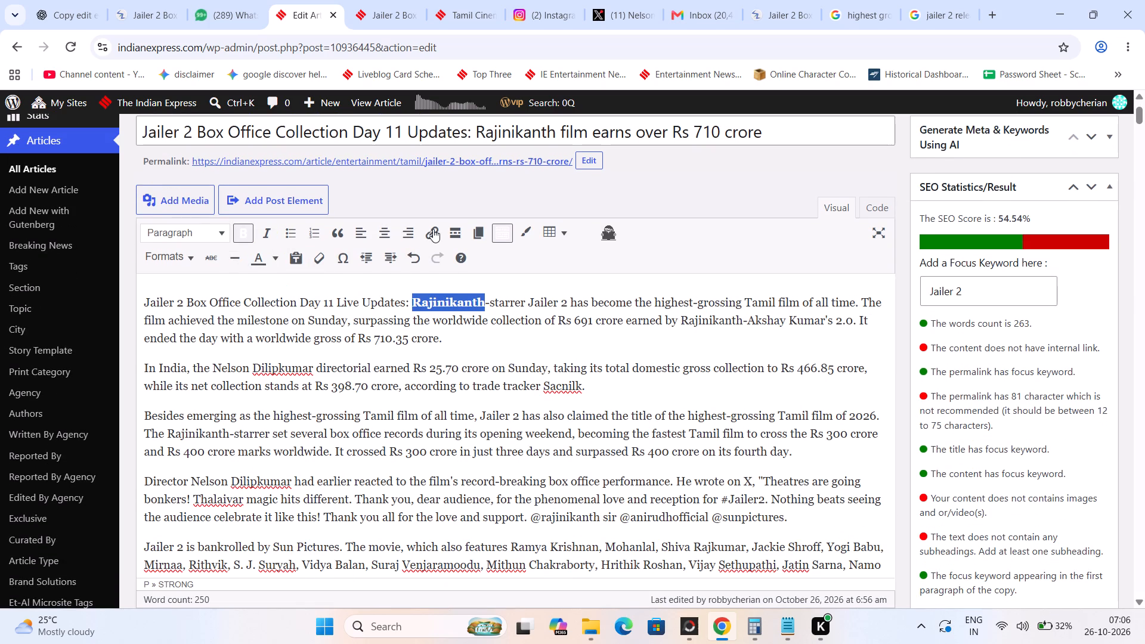
Link the bolded "Rajinikanth" to the copied story URL and set the link to open in a new tab.
click(433, 229)
click(451, 342)
key(ctrl+v)
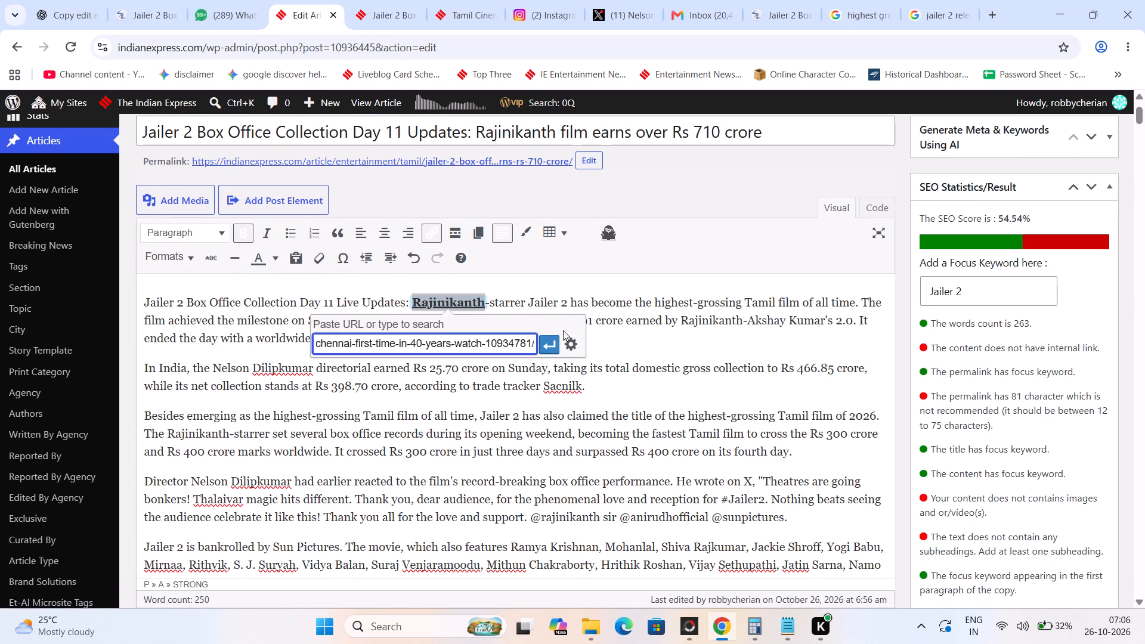
click(573, 345)
click(491, 227)
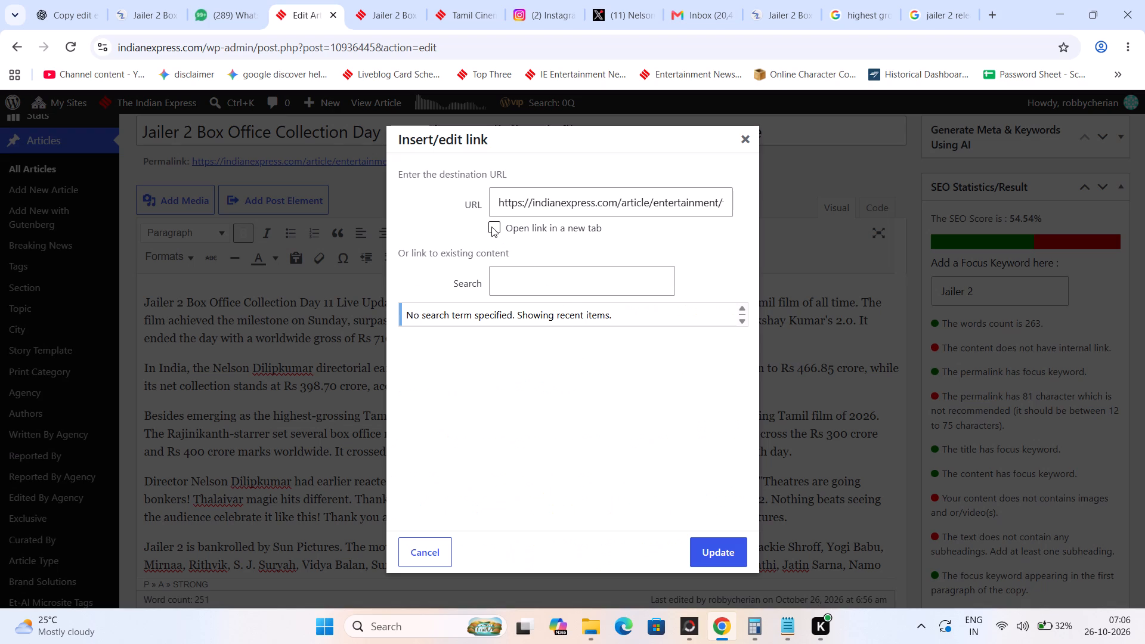
click(491, 227)
click(496, 231)
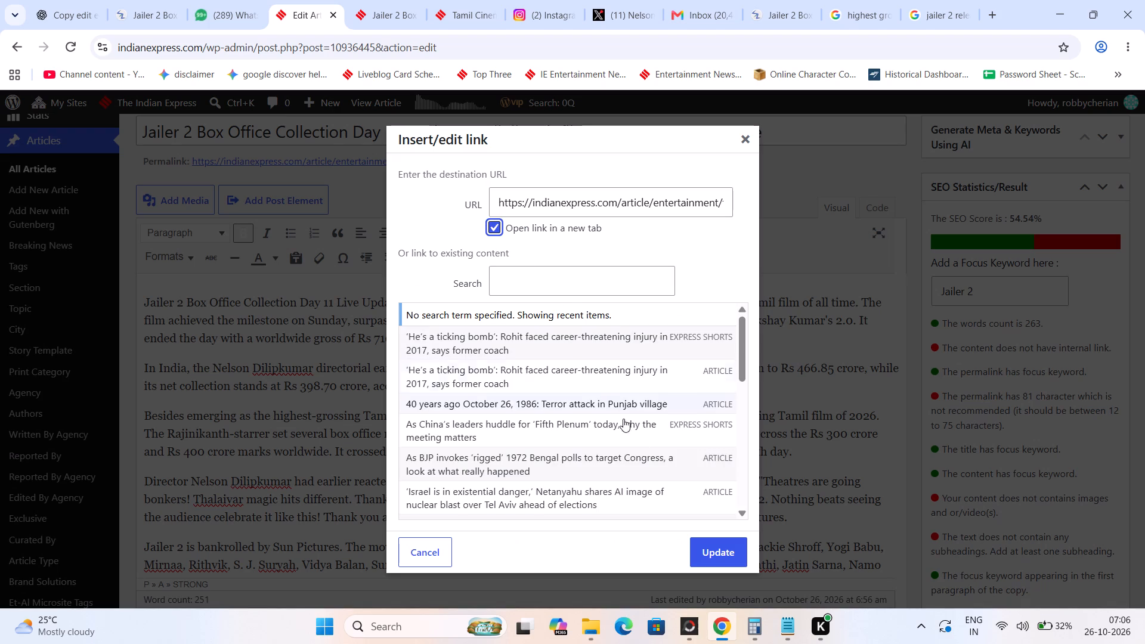
click(707, 553)
Copy the headline "Jailer 2's Moorthy gave up a lucrative software job in US to become an actor" from the Tamil section page.
click(378, 0)
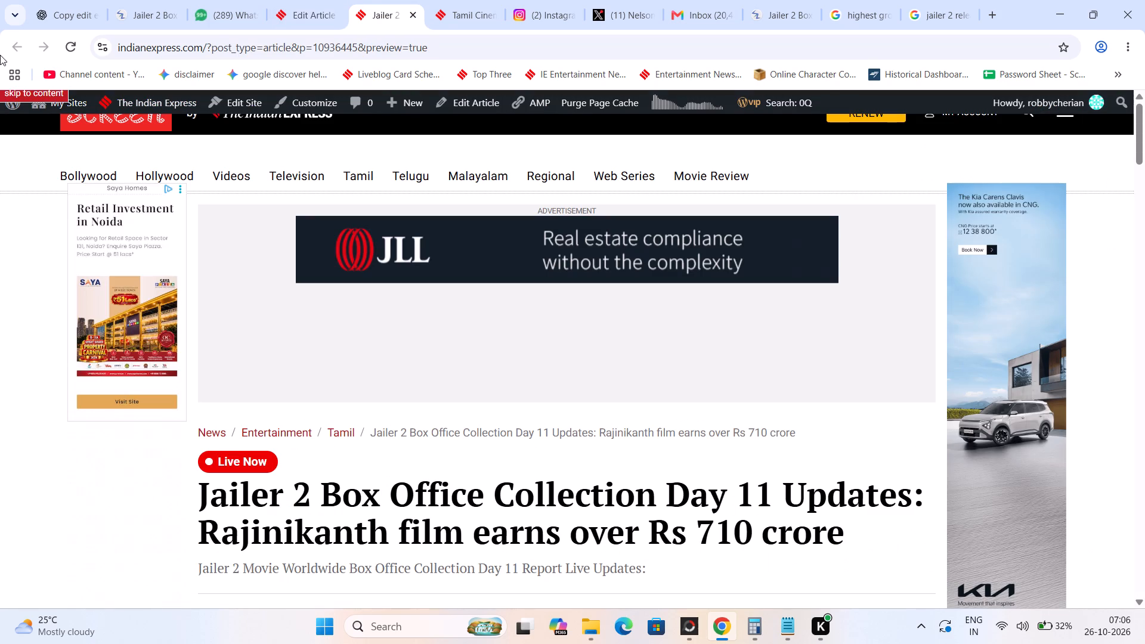
click(474, 0)
scroll(396, 327, down, 3)
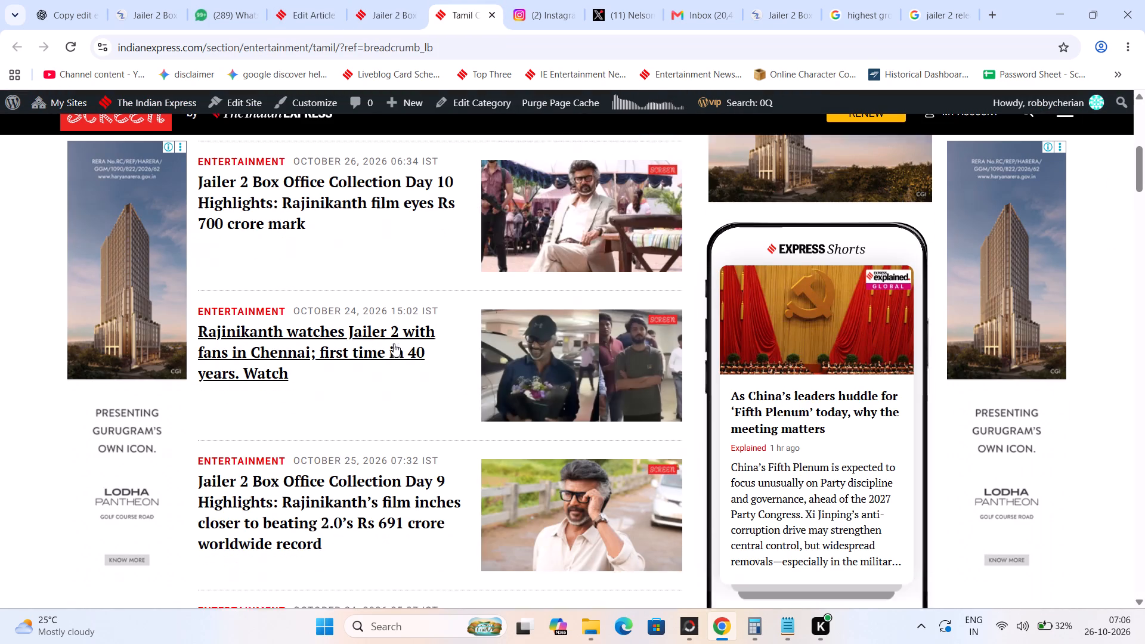
scroll(394, 343, down, 5)
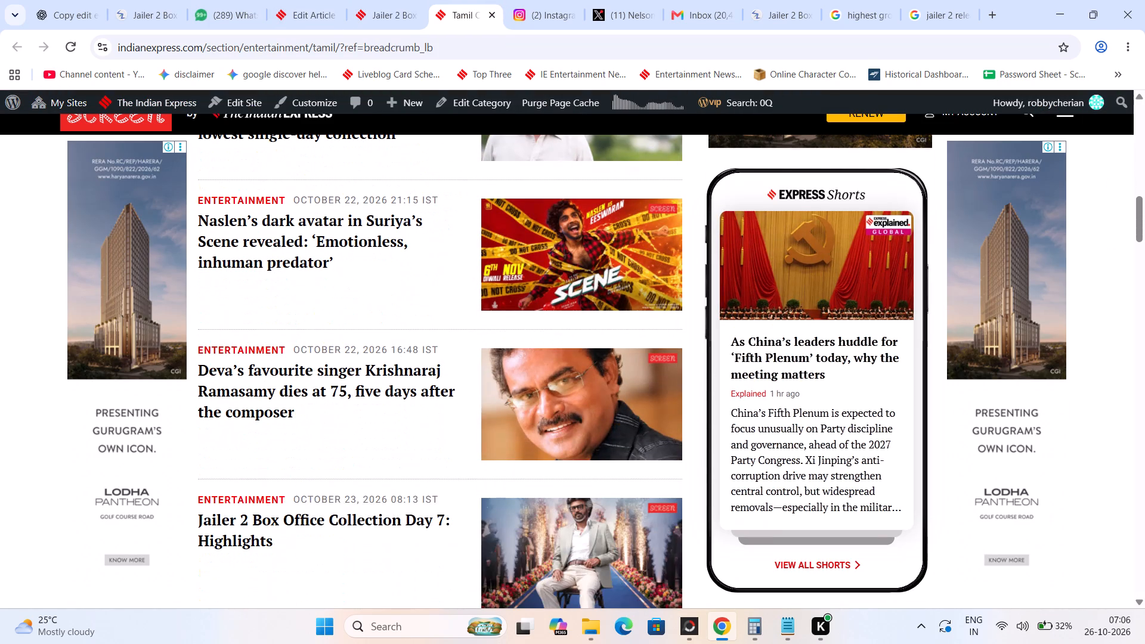
scroll(394, 343, down, 4)
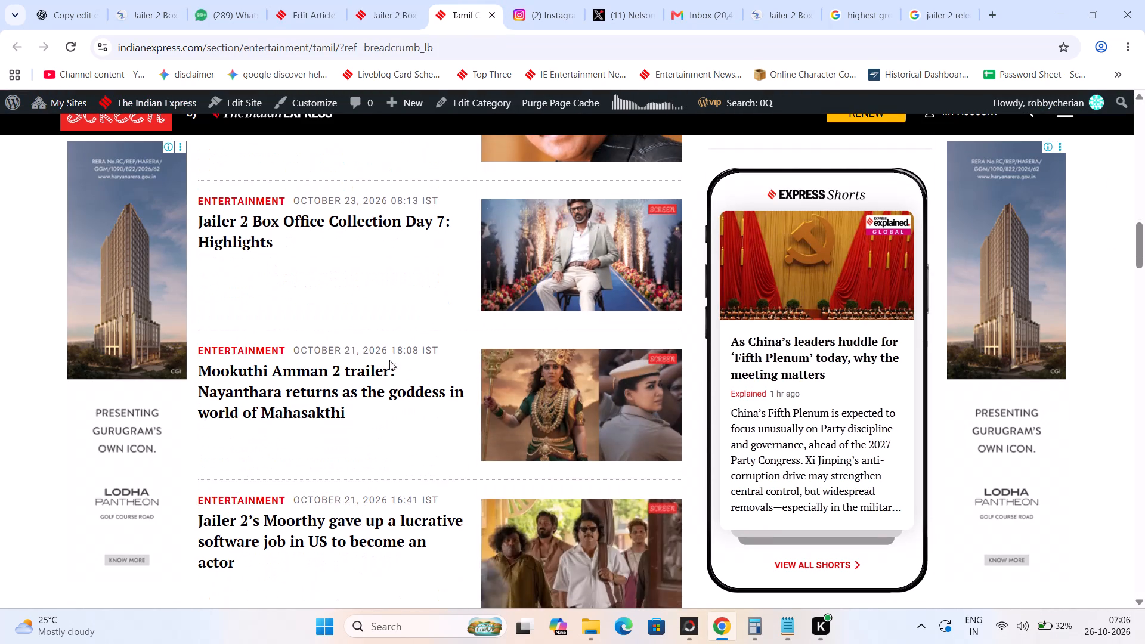
scroll(388, 385, down, 3)
triple_click(343, 352)
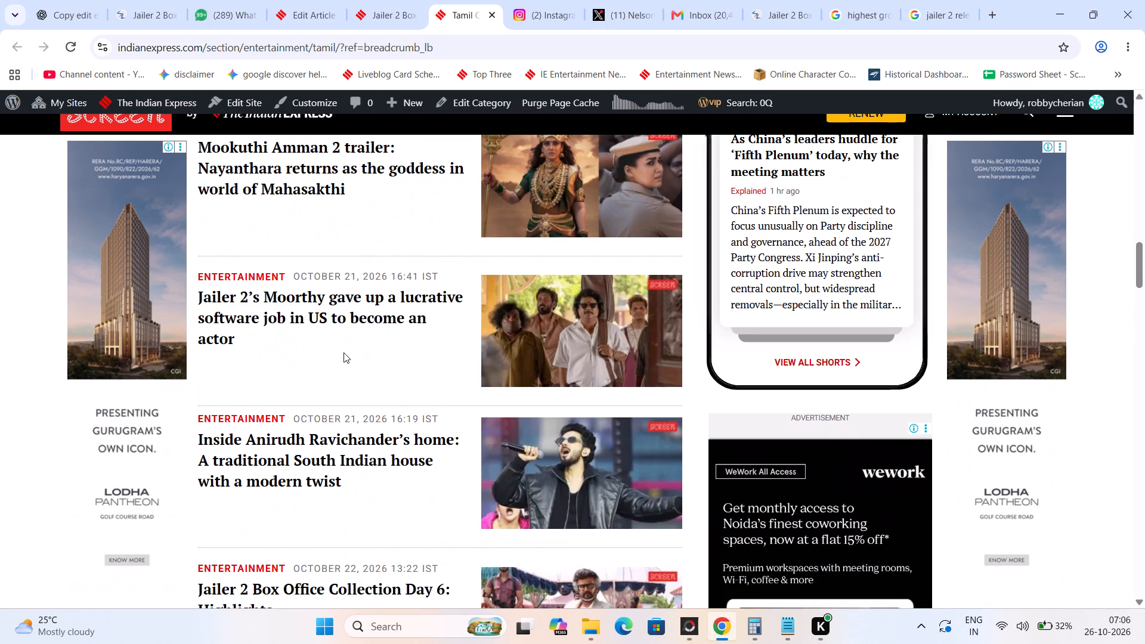
key(ctrl+c)
click(311, 0)
scroll(451, 413, down, 2)
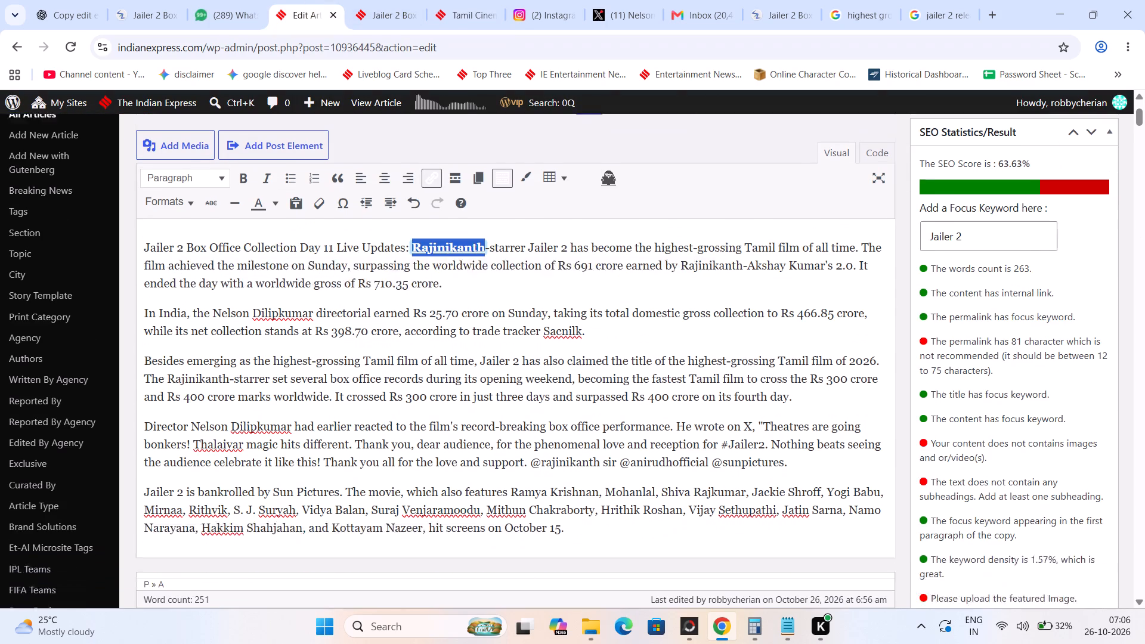
click(822, 367)
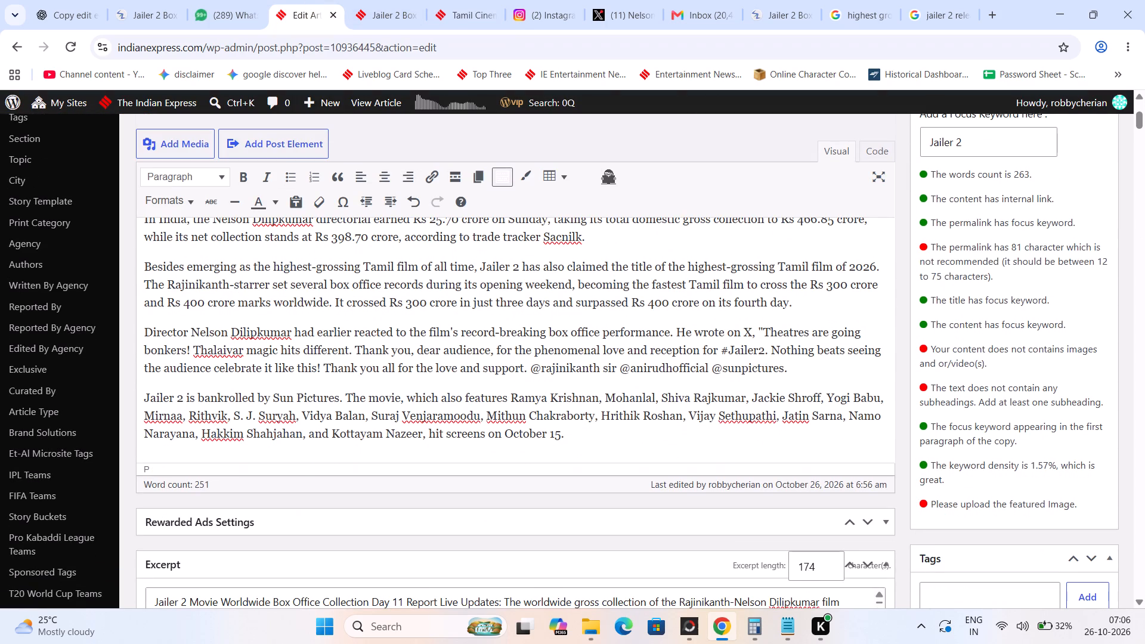
key(shift+quotedbl)
Insert the copied Moorthy headline as a new paragraph after the director's quote, prefixed with "Also Read - ".
key(Return)
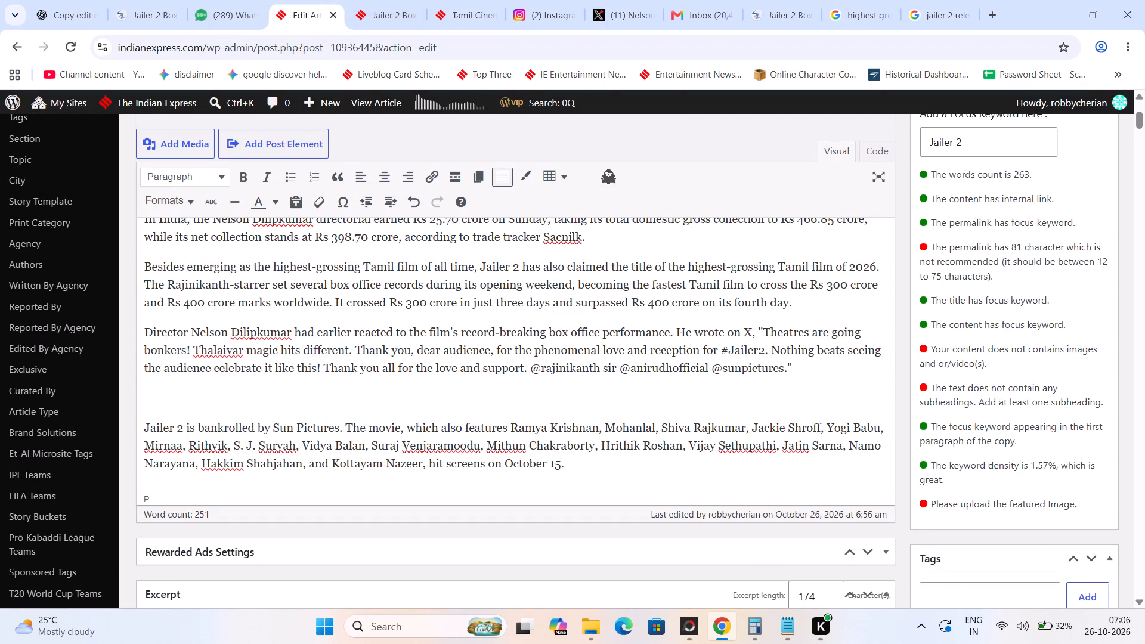
right_click(181, 399)
click(240, 252)
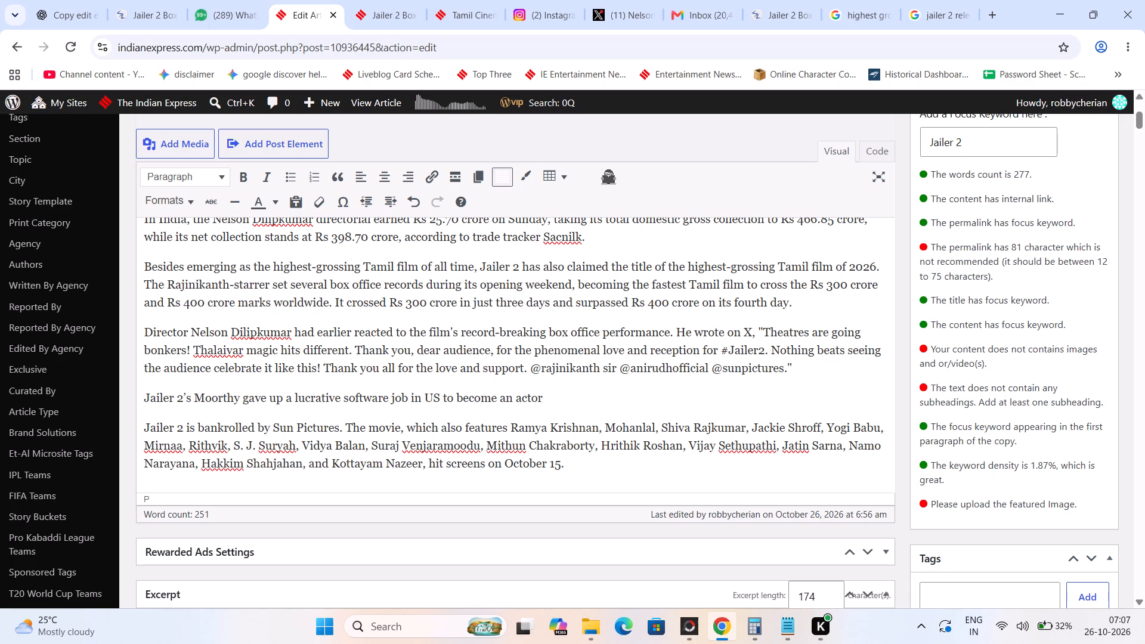
click(142, 402)
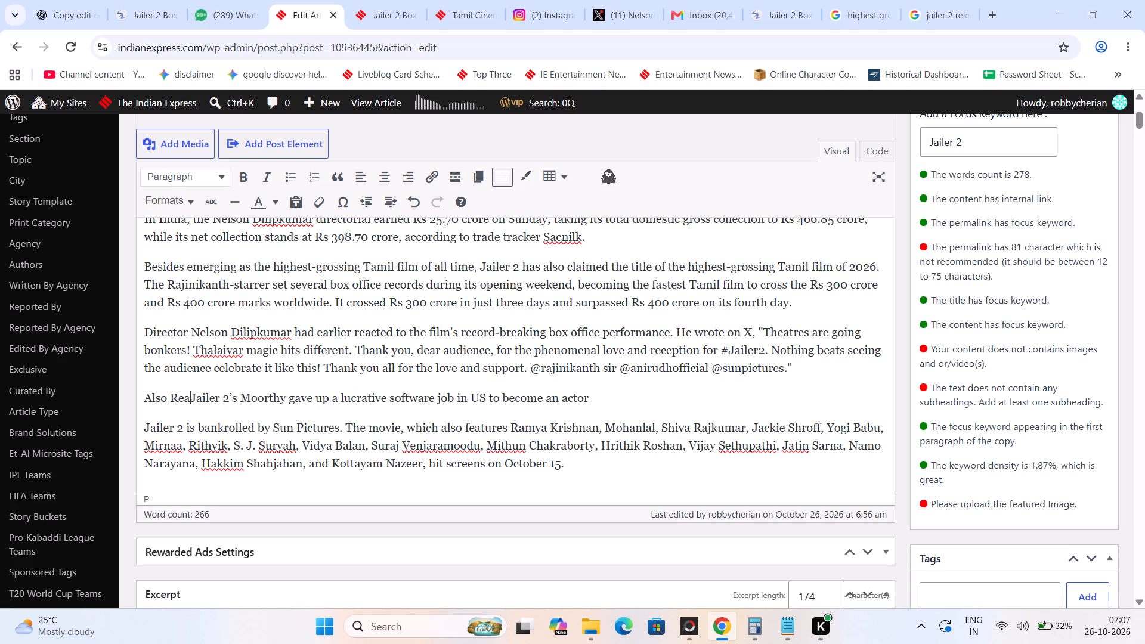
Copy the link of the "Jailer 2's Moorthy" story from the Tamil section page.
click(404, 0)
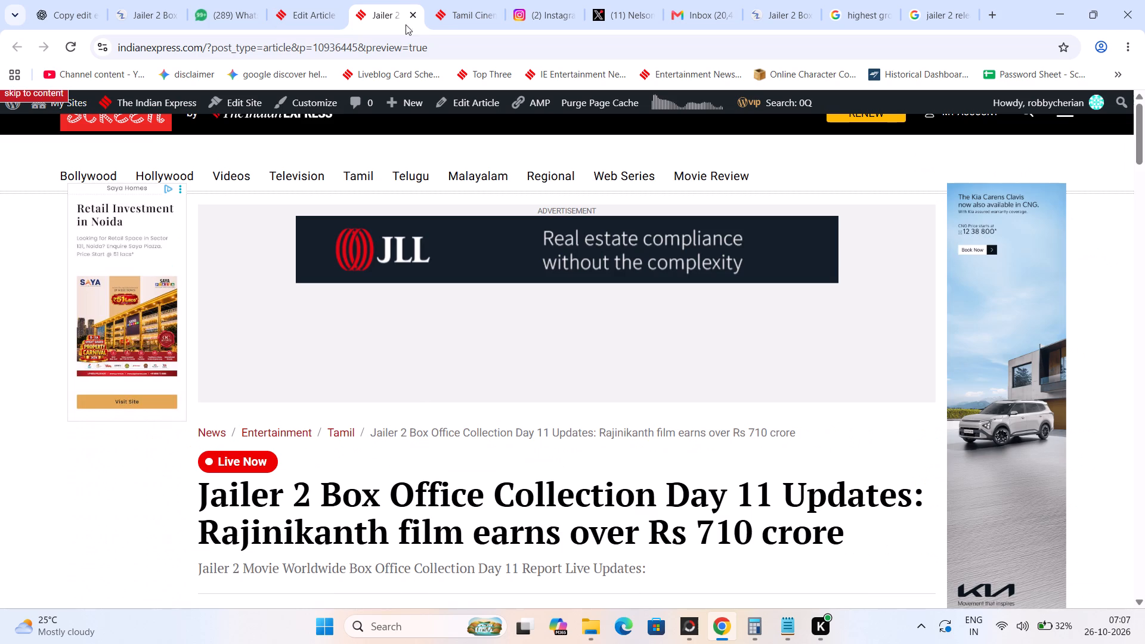
click(479, 0)
right_click(371, 317)
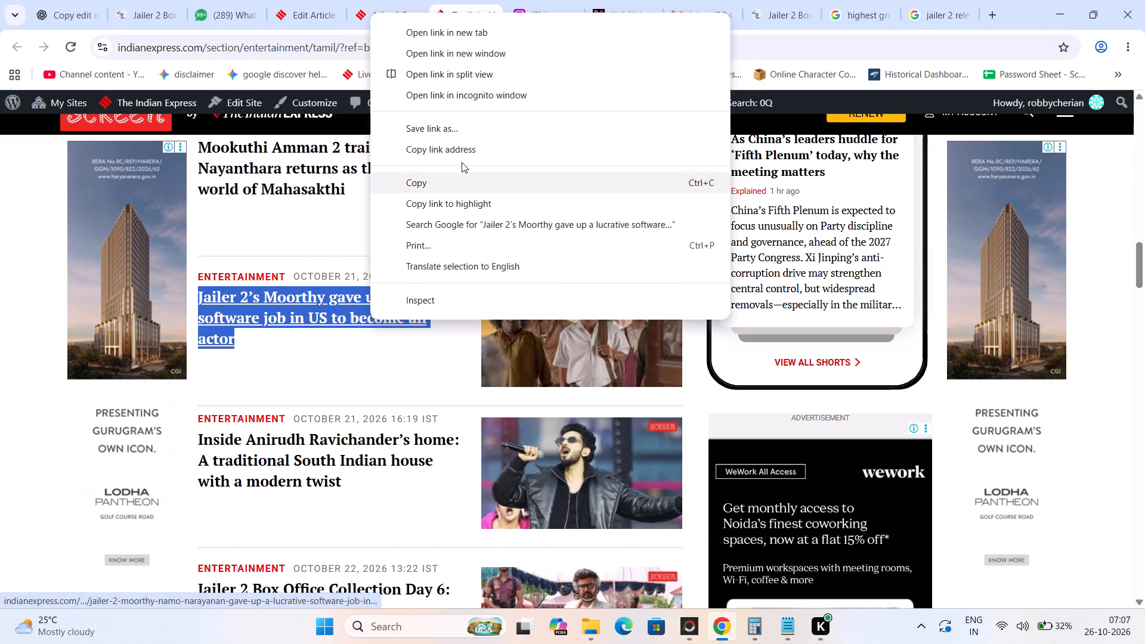
click(471, 143)
Link the Moorthy headline in the Also Read line to the copied URL, set to open in a new tab.
click(299, 0)
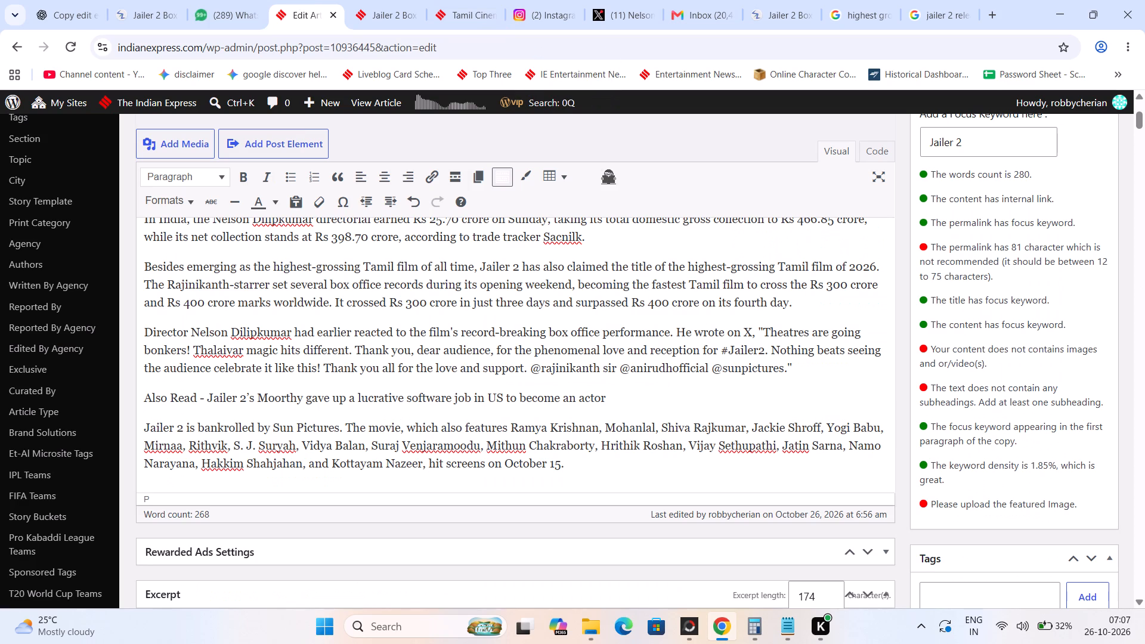
click(209, 394)
drag(205, 397, 846, 401)
click(433, 179)
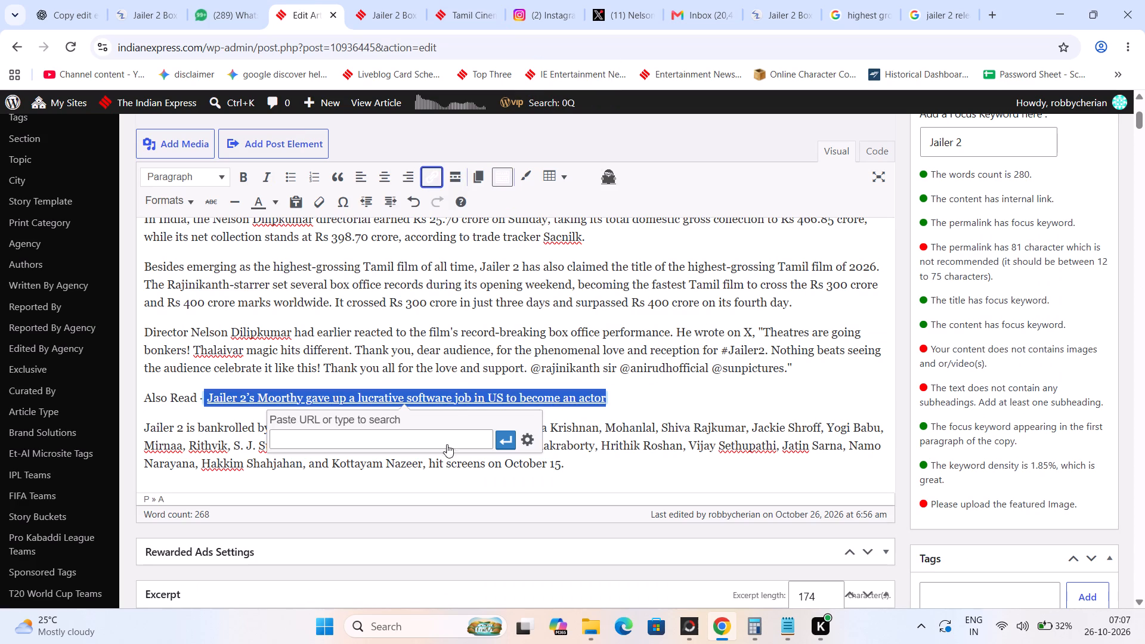
click(451, 441)
key(ctrl+v)
click(521, 444)
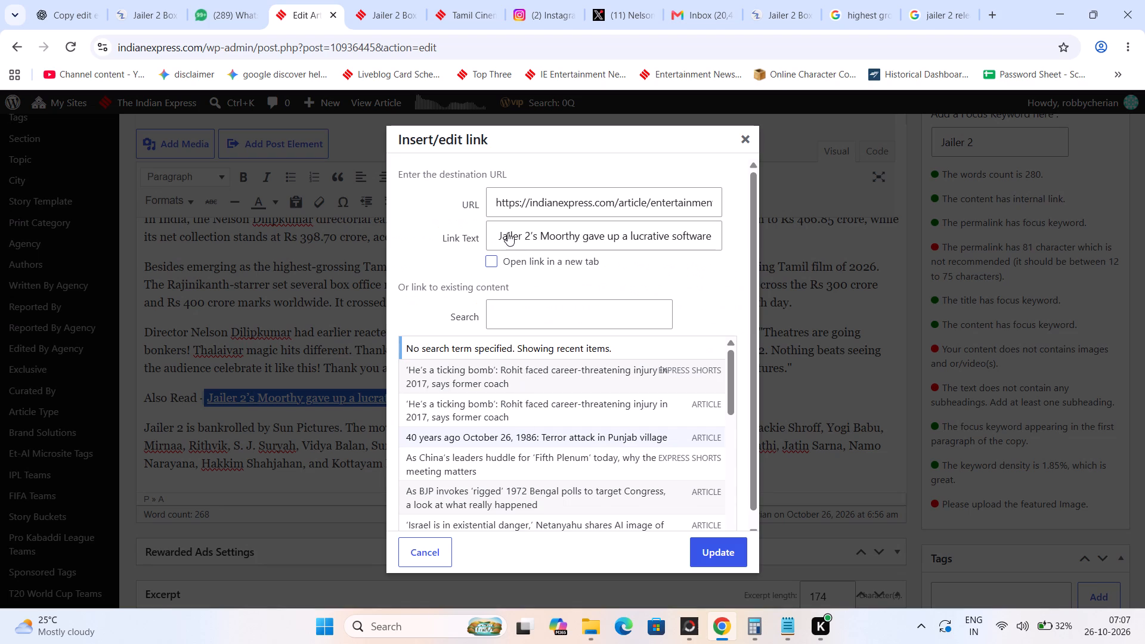
click(494, 262)
click(494, 262)
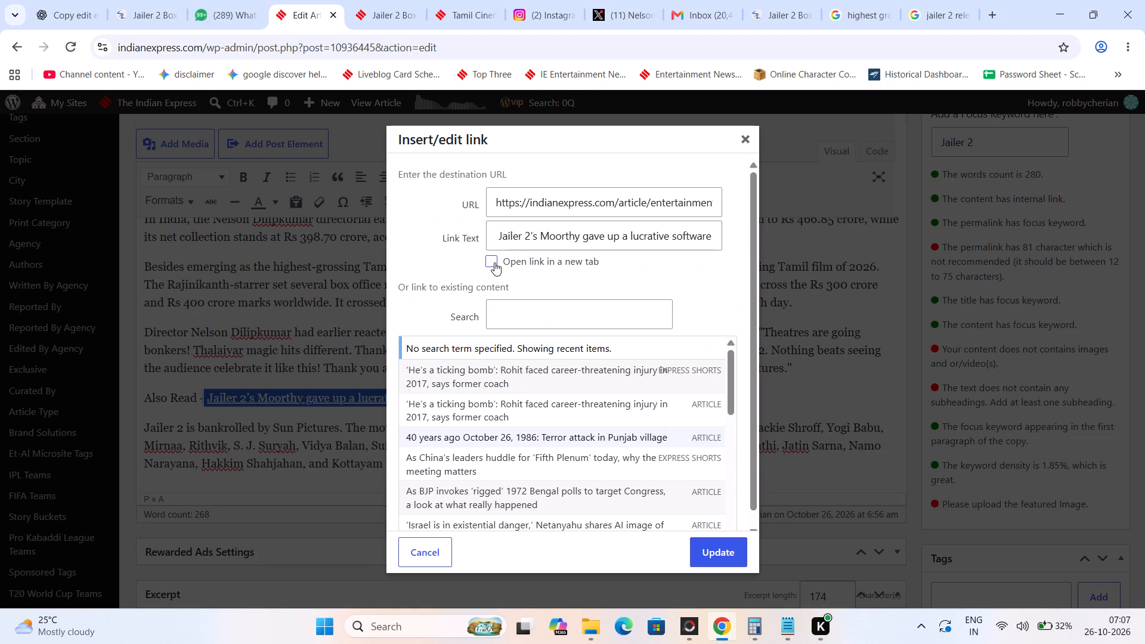
click(494, 262)
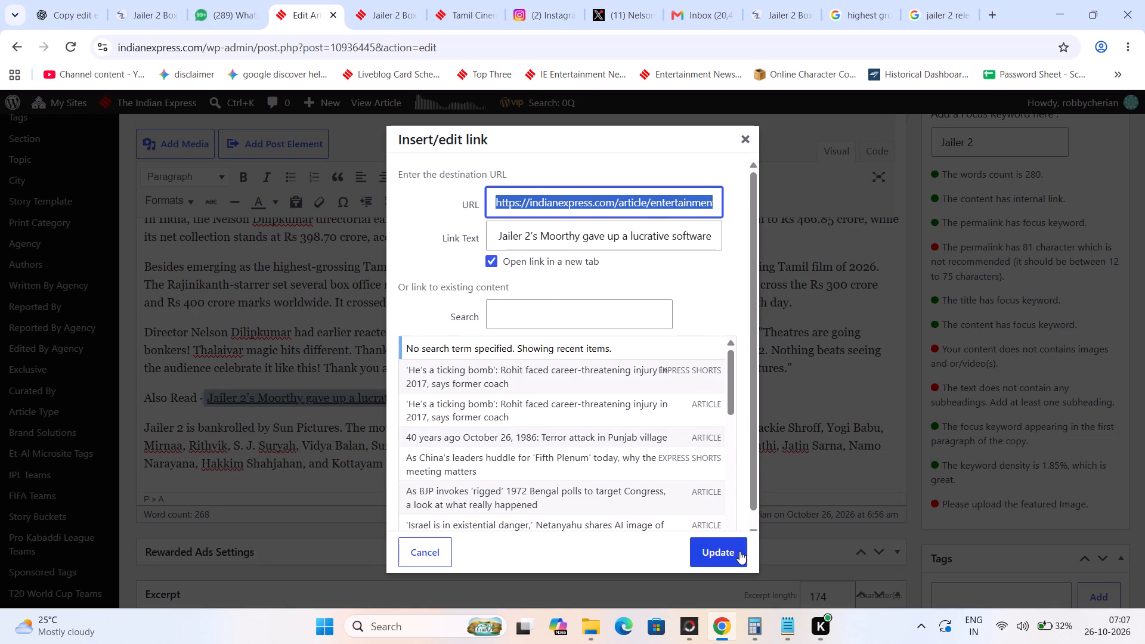
click(739, 551)
Bold the entire Also Read line with the Moorthy headline.
triple_click(174, 402)
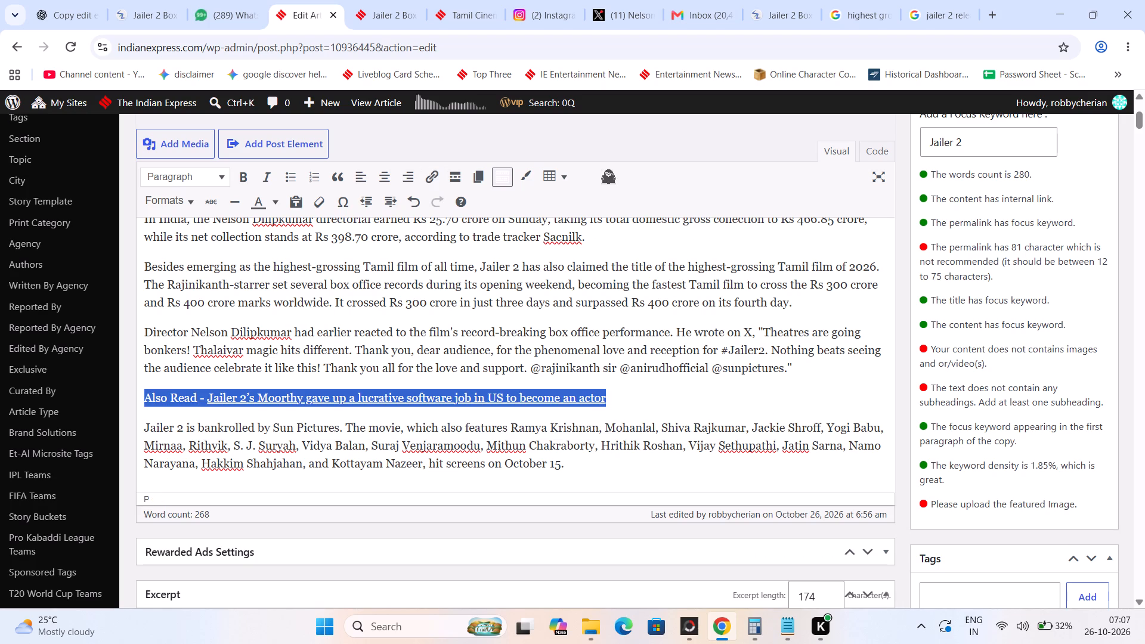
click(243, 171)
Copy the headline "13-year-old Jailer 2 star Rithvik started a company out of boredom: 'We know coding'" from the Tamil section page.
click(458, 0)
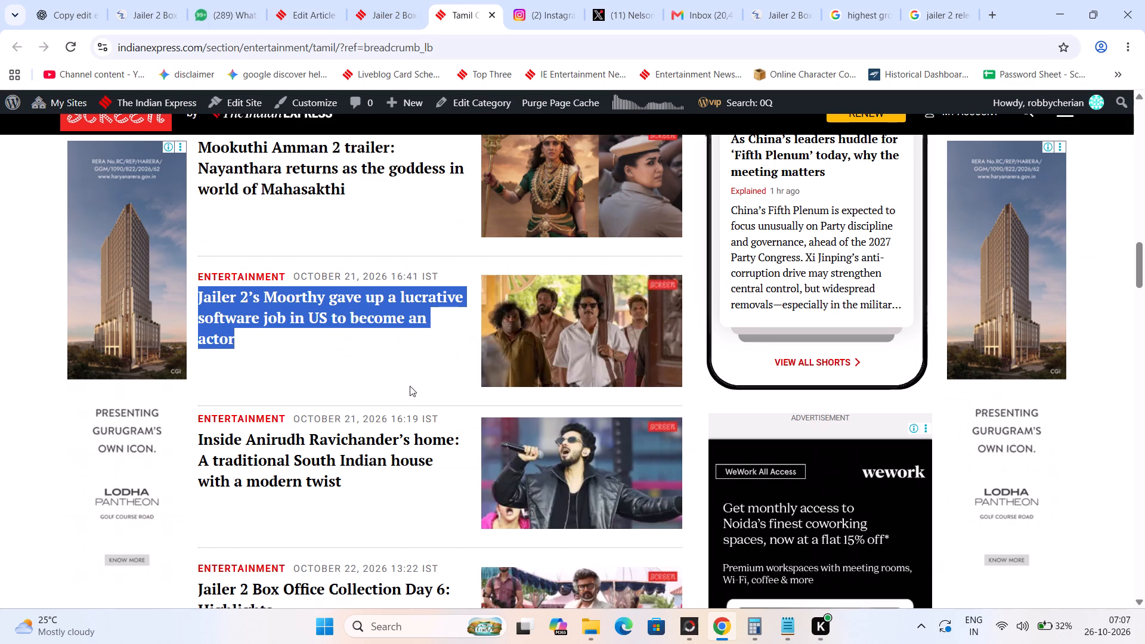
scroll(387, 469, down, 4)
triple_click(375, 489)
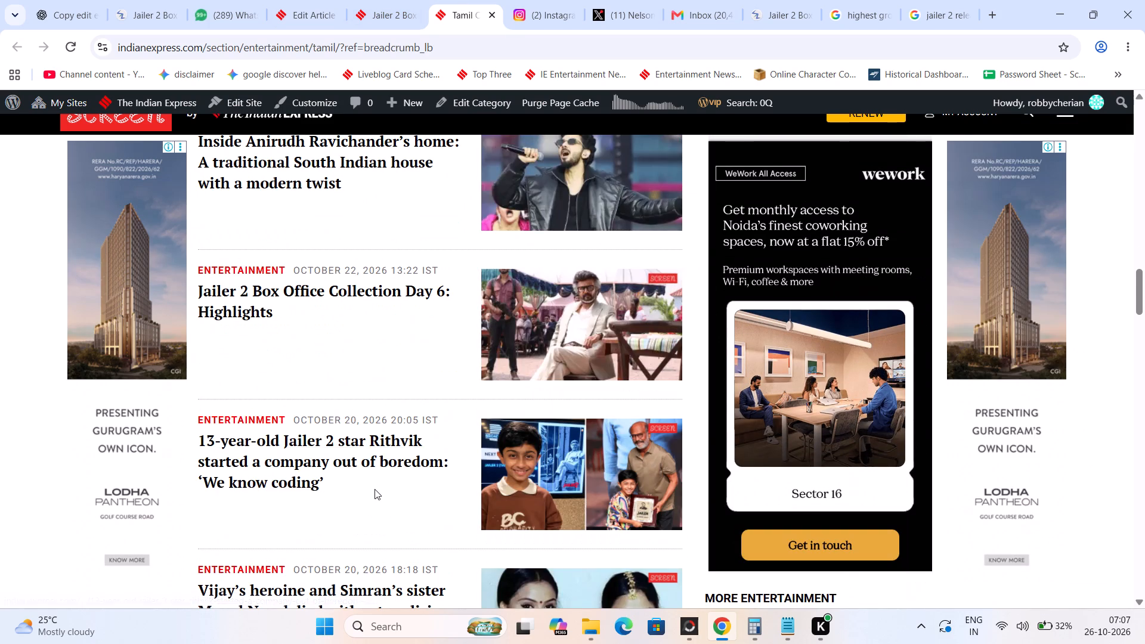
key(ctrl+c)
Insert the copied Rithvik headline as a new paragraph after the paragraph ending in "Sacnilk." and prefix it with "Also".
click(318, 0)
scroll(425, 397, up, 2)
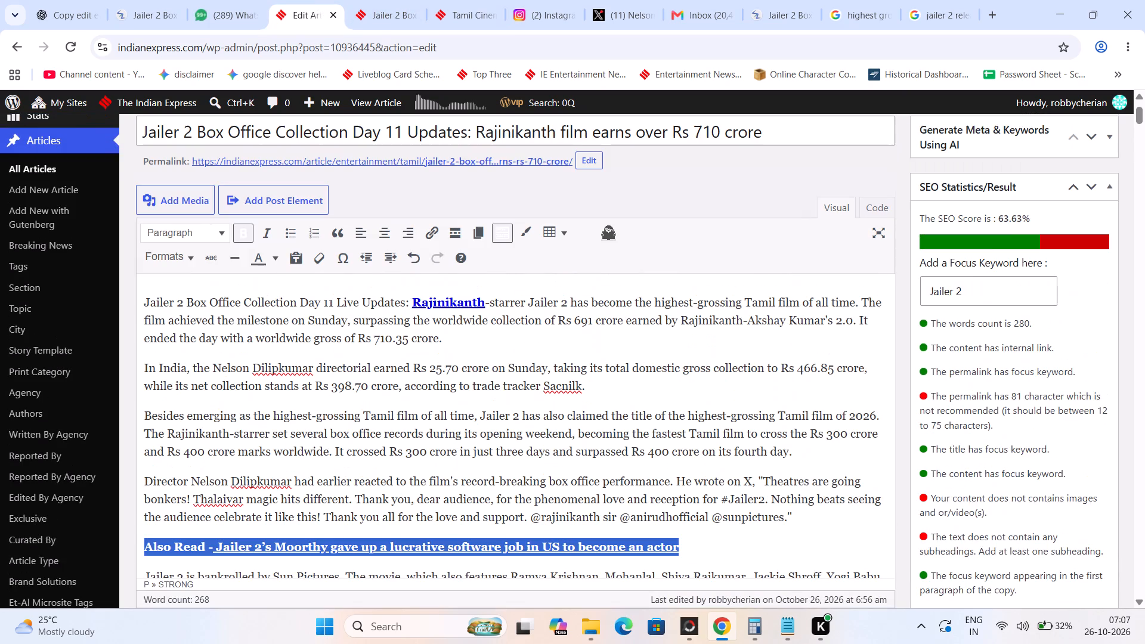
click(774, 392)
key(apostrophe)
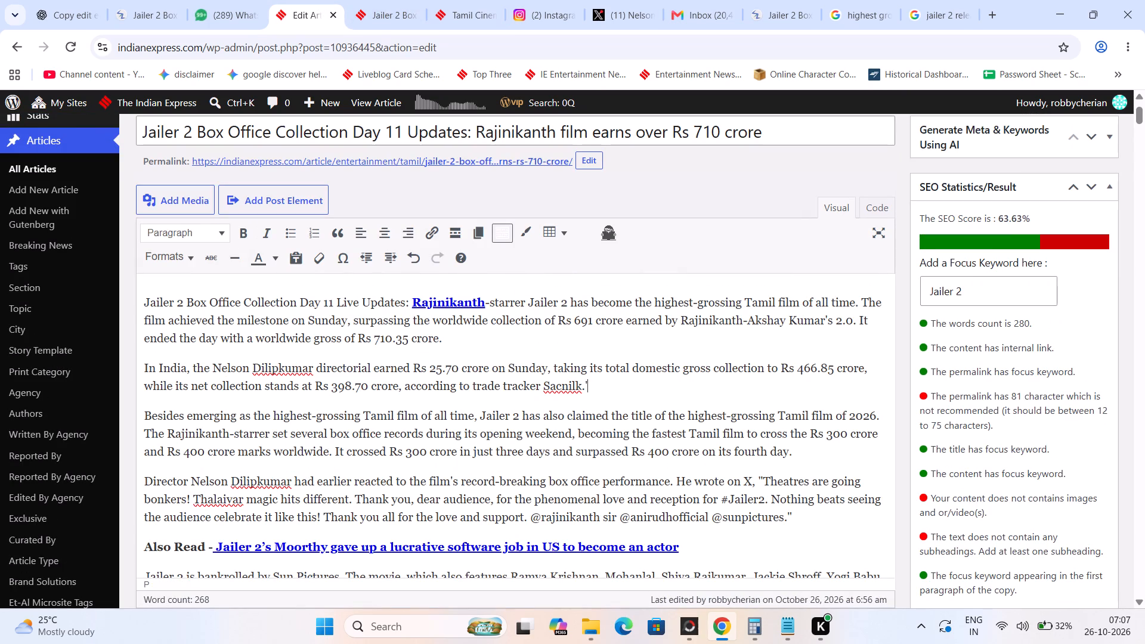
key(BackSpace)
key(Return)
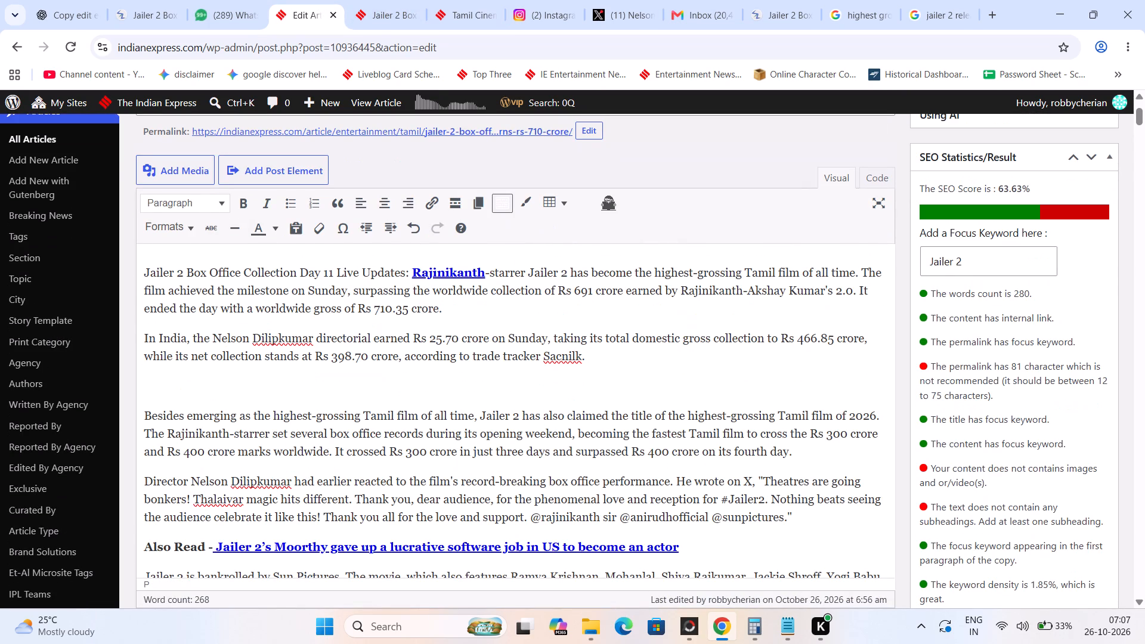
right_drag(276, 389, 261, 385)
click(315, 235)
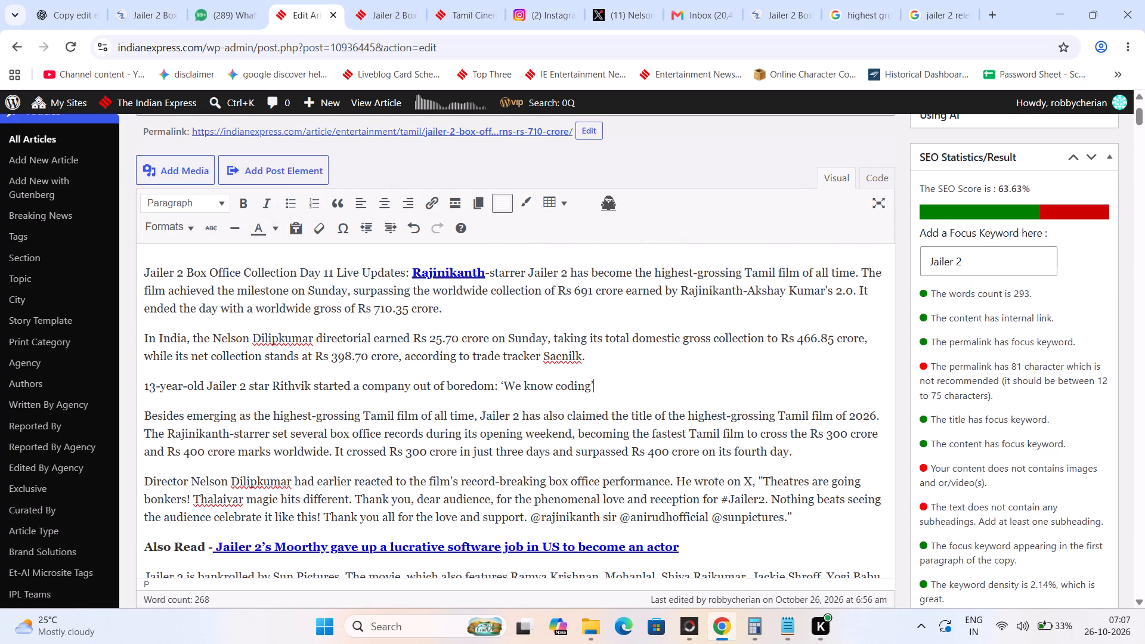
click(144, 394)
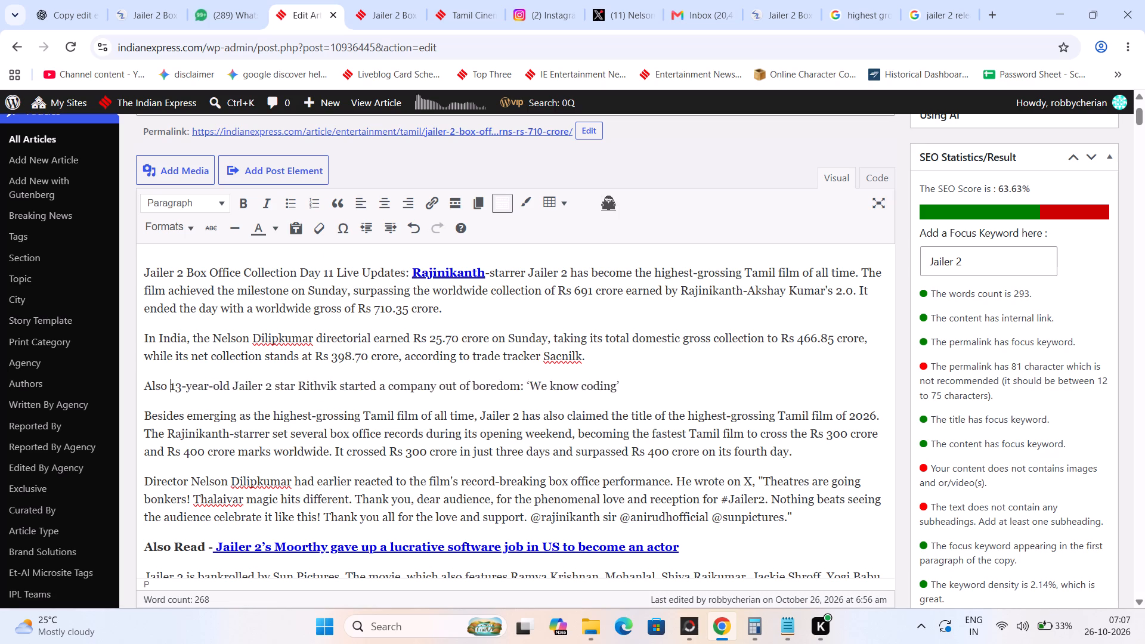
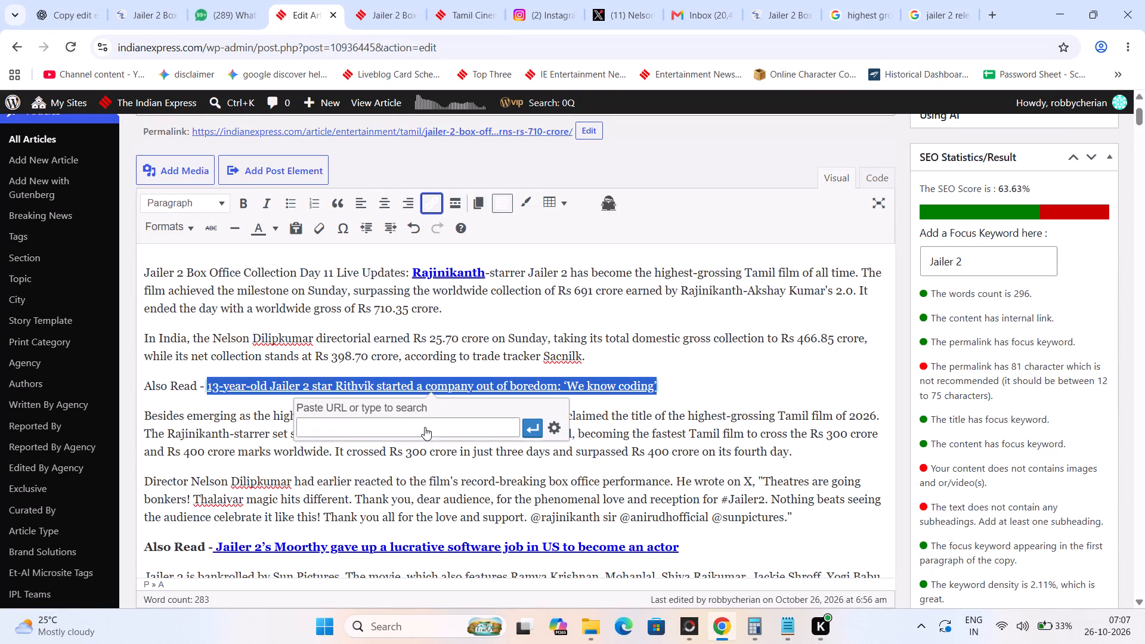
Link the Rithvik headline in the Also Read line to the copied URL, set to open in a new tab.
key(ctrl+v)
click(559, 432)
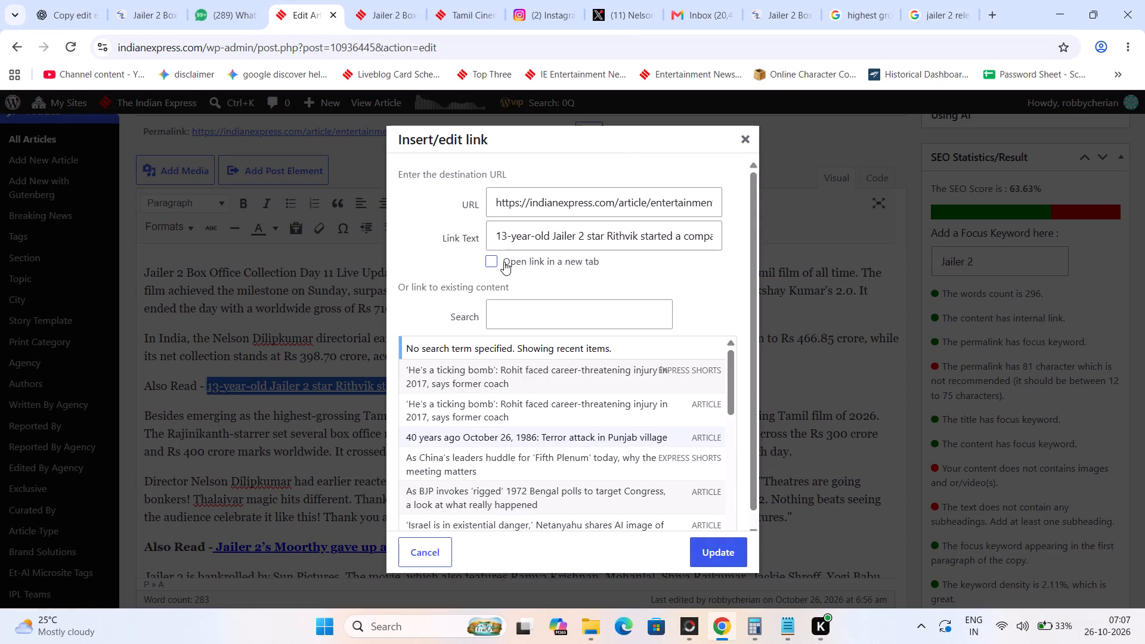
click(500, 261)
click(491, 262)
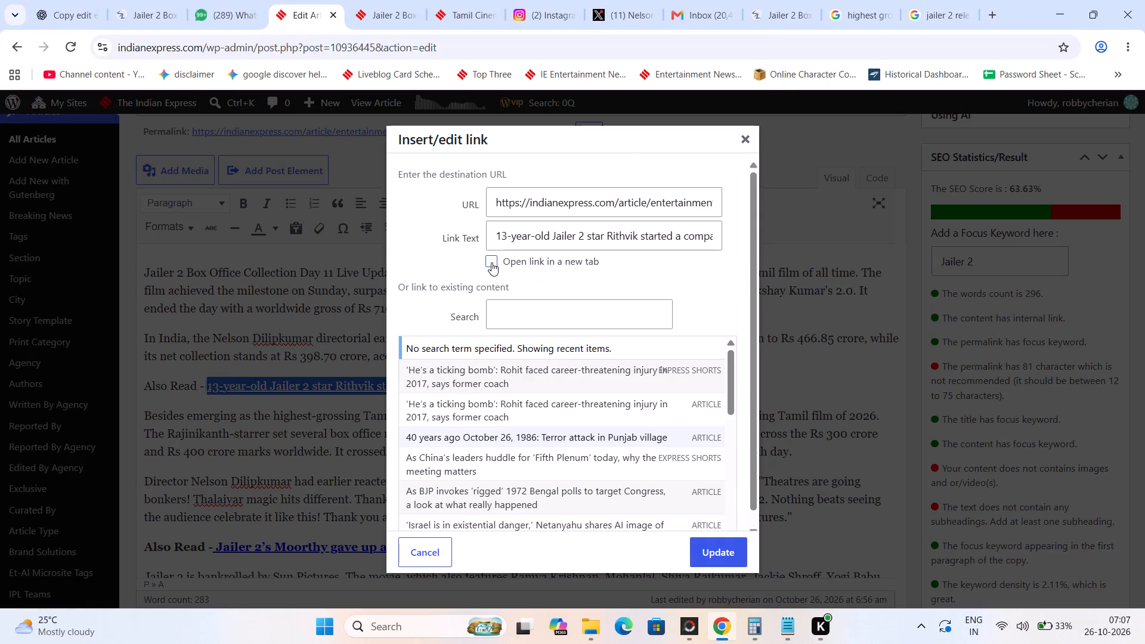
click(491, 262)
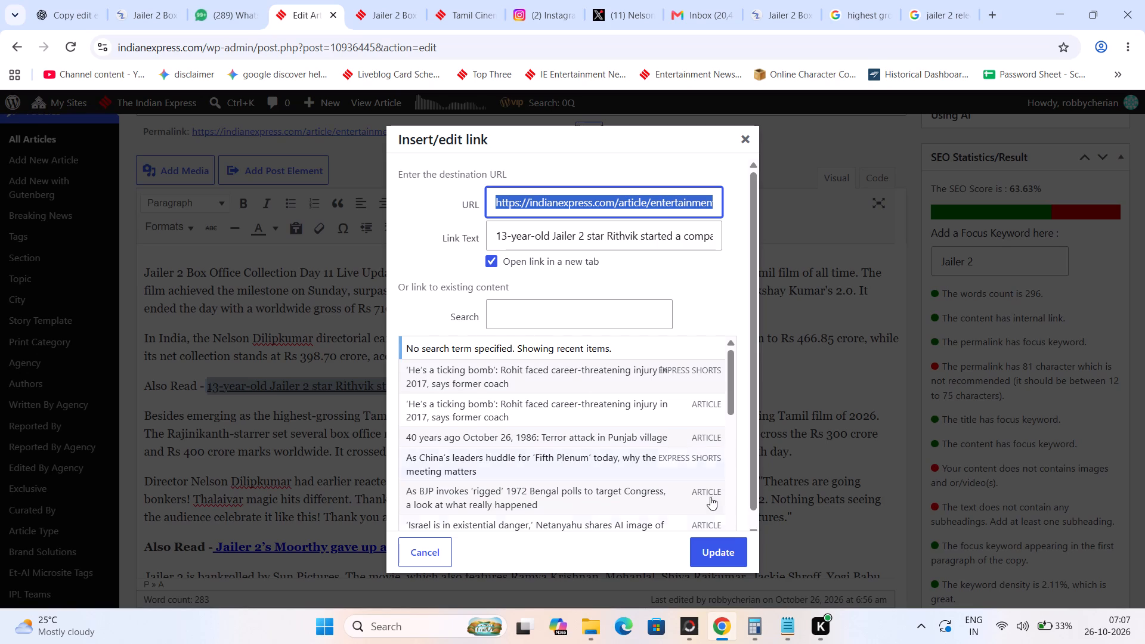
click(720, 555)
Bold the entire Also Read line with the Rithvik headline.
triple_click(184, 387)
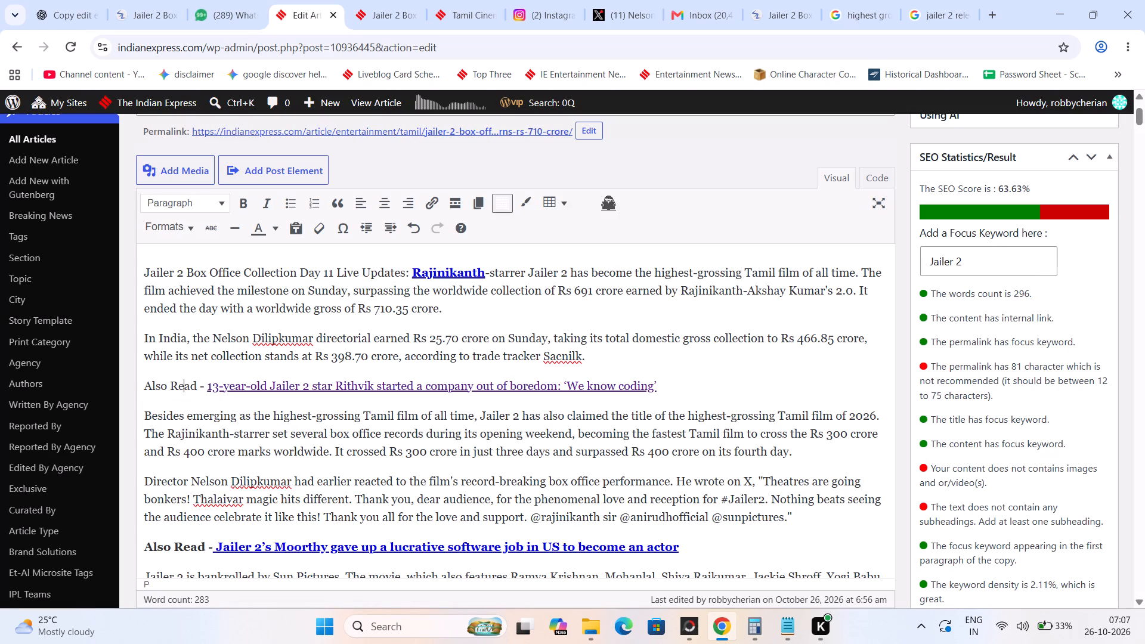
triple_click(196, 384)
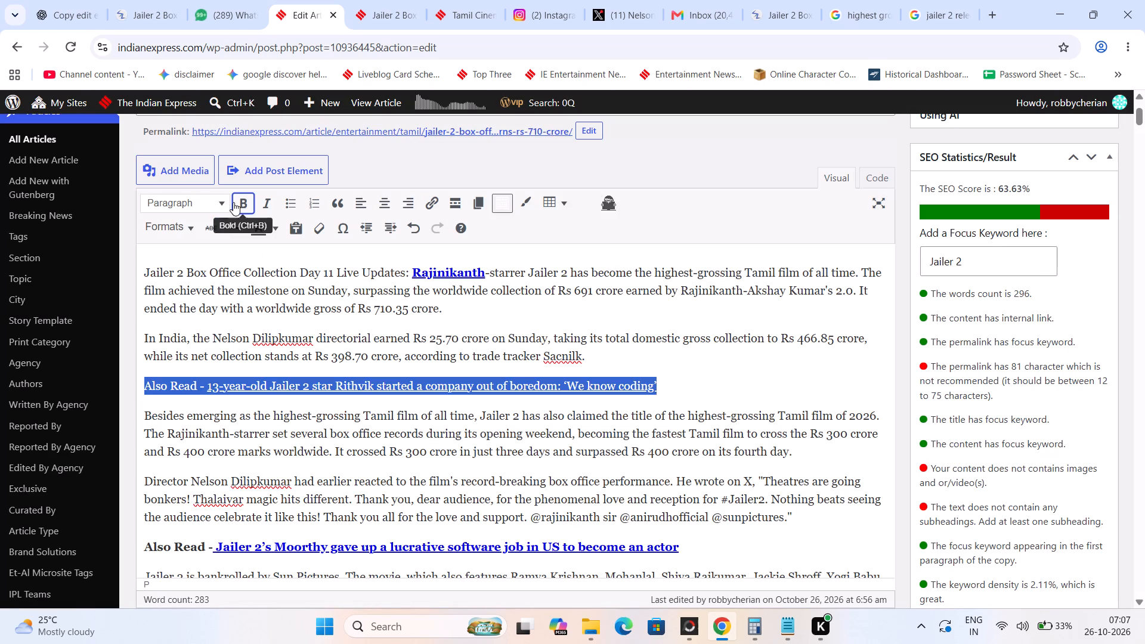
click(233, 201)
Replace the article title's wording after "Rajinikanth" so that part reads "Rajinikanth-starrer becomes highest-grossing Tamil film of all time".
scroll(589, 288, up, 2)
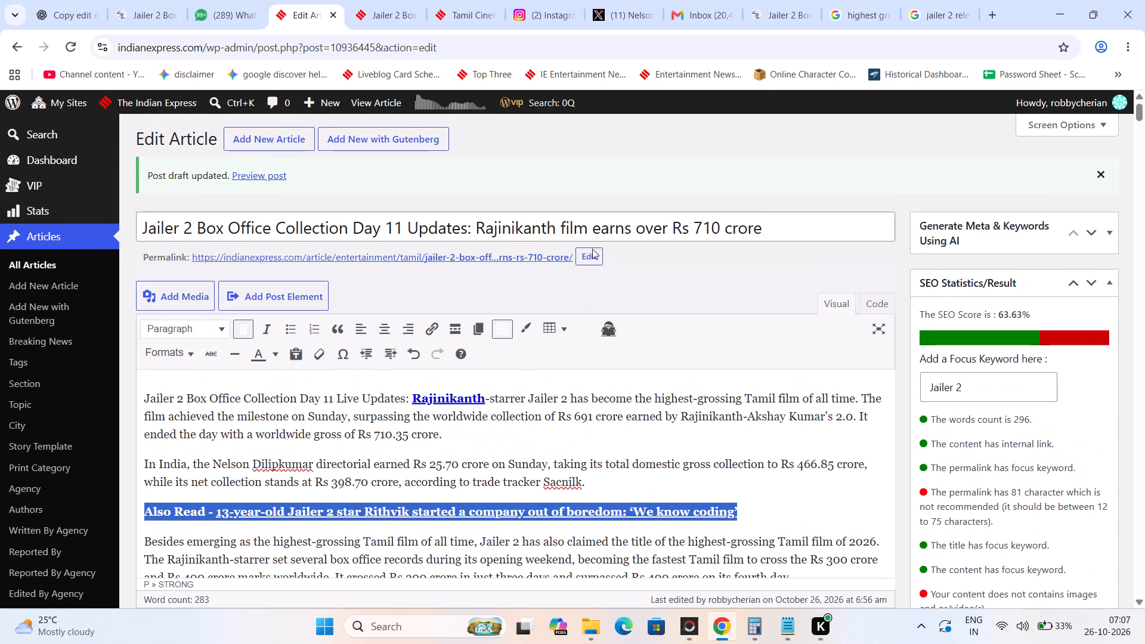
drag(558, 227, 877, 224)
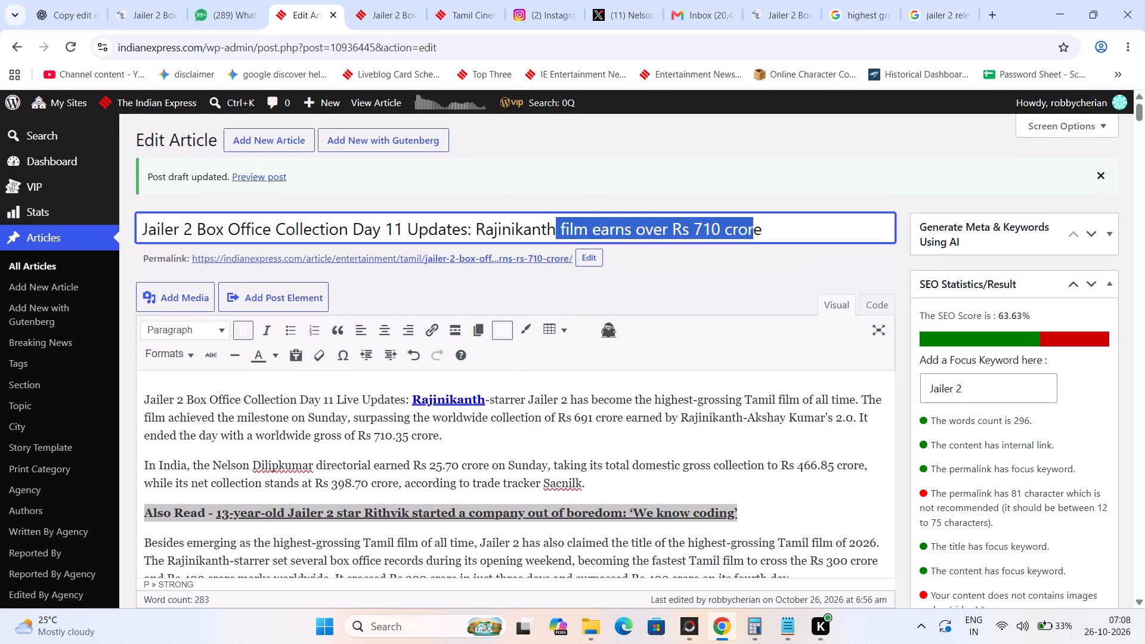
text(-starre)
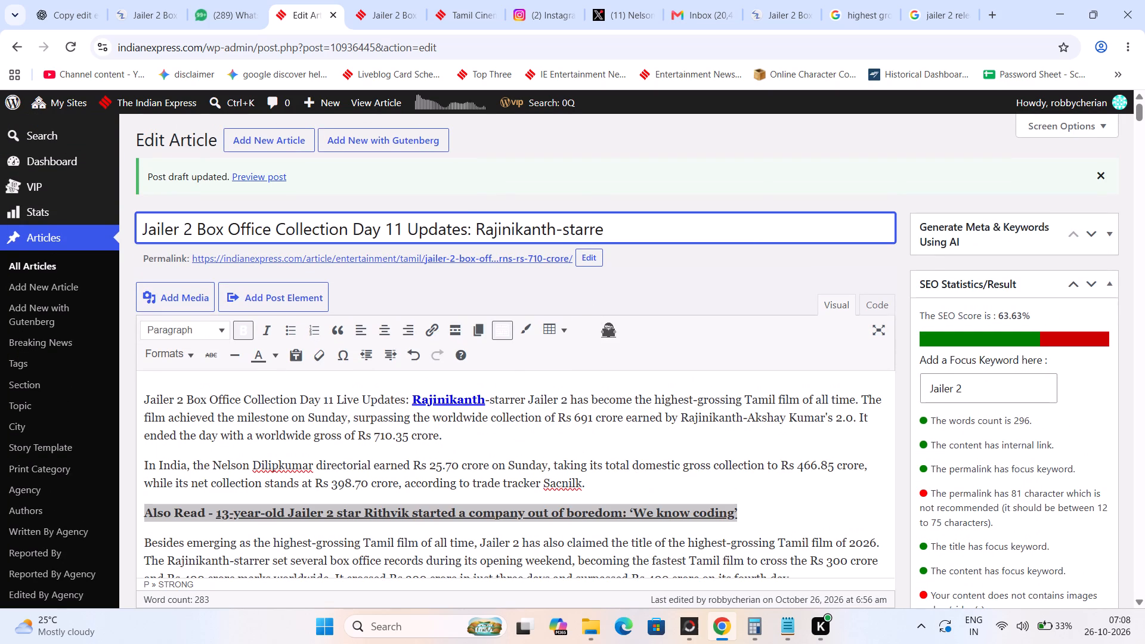
text(s becomes)
key(space)
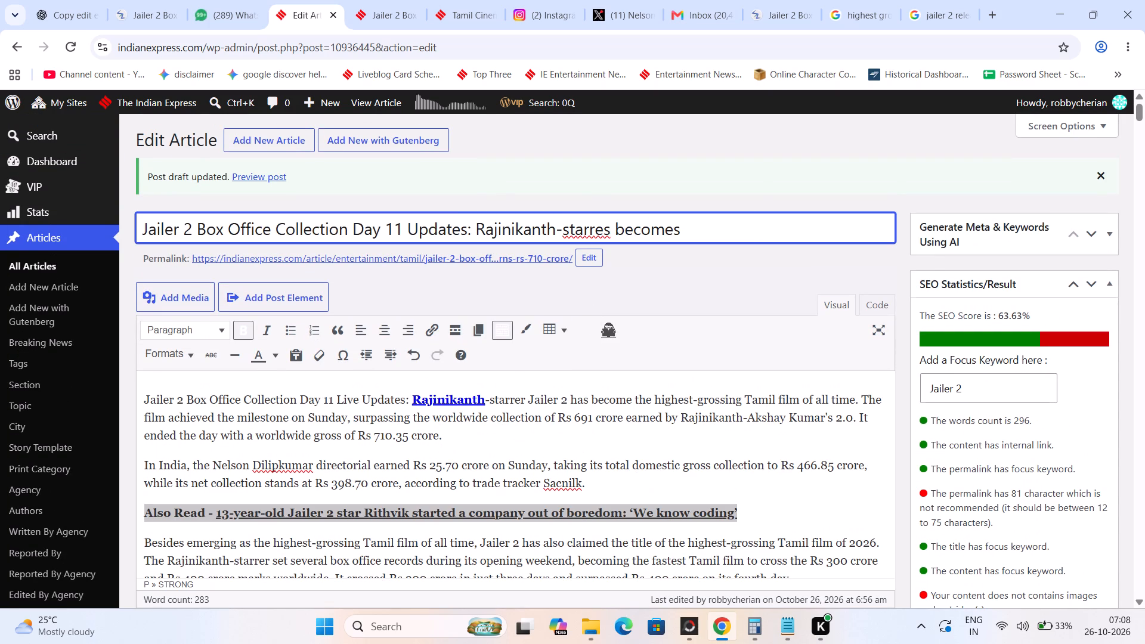
drag(853, 404, 697, 388)
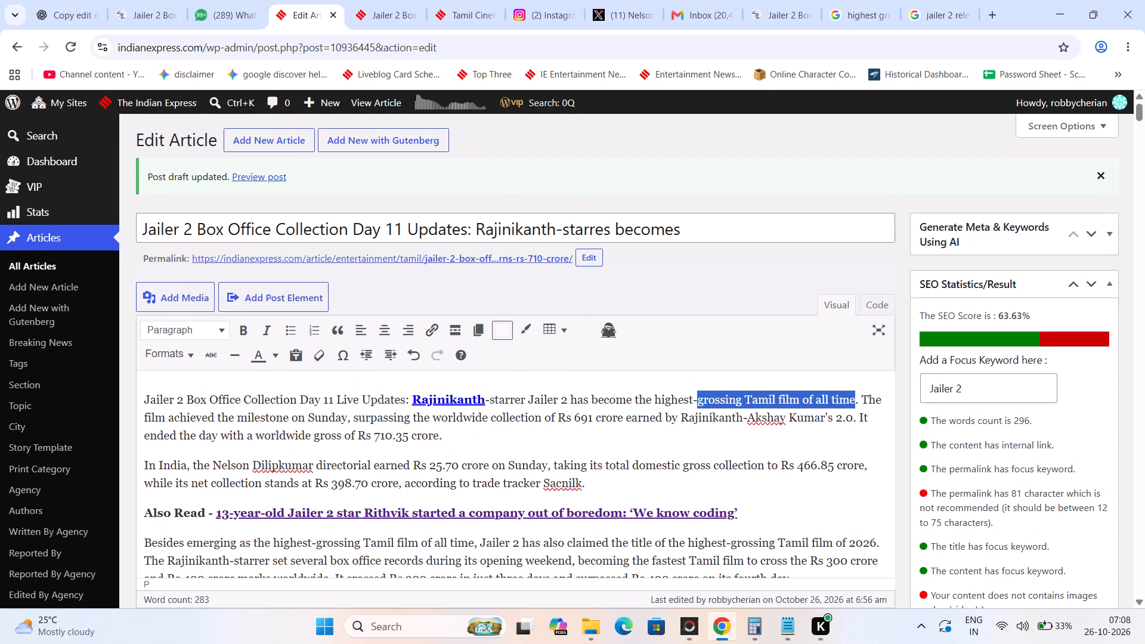
drag(697, 388, 653, 399)
key(ctrl+c)
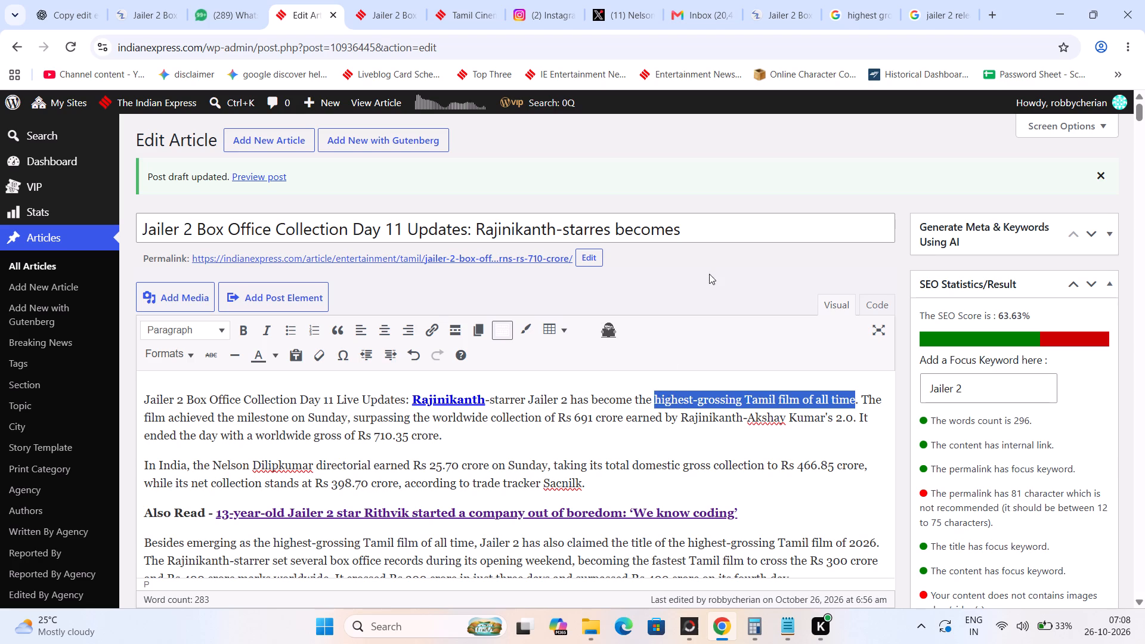
click(734, 236)
key(ctrl+v)
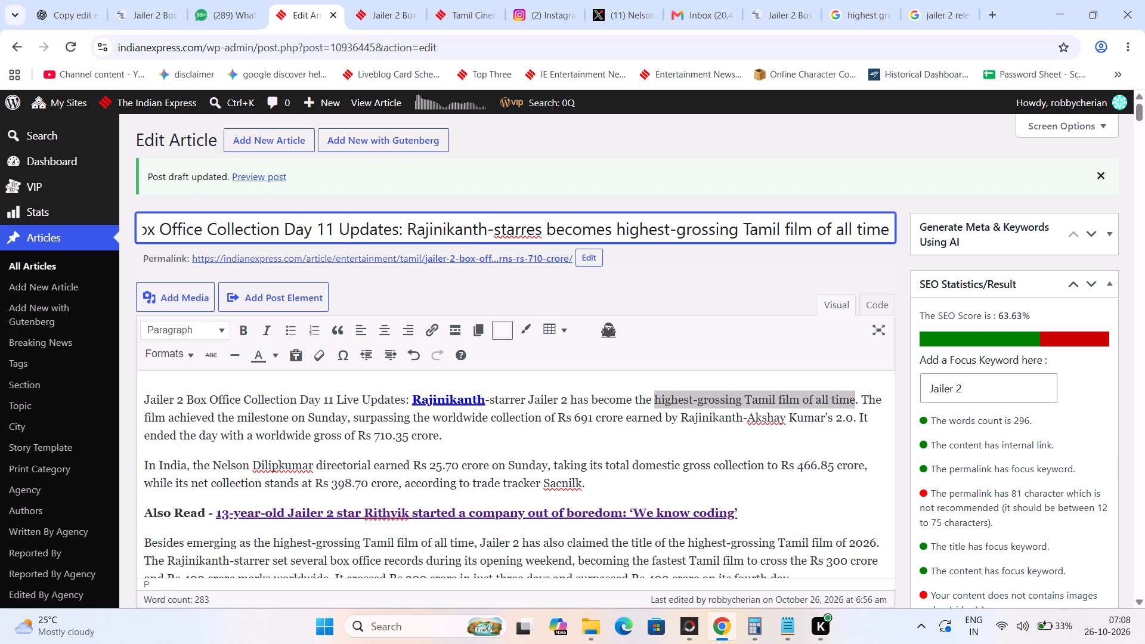
click(536, 227)
key(r)
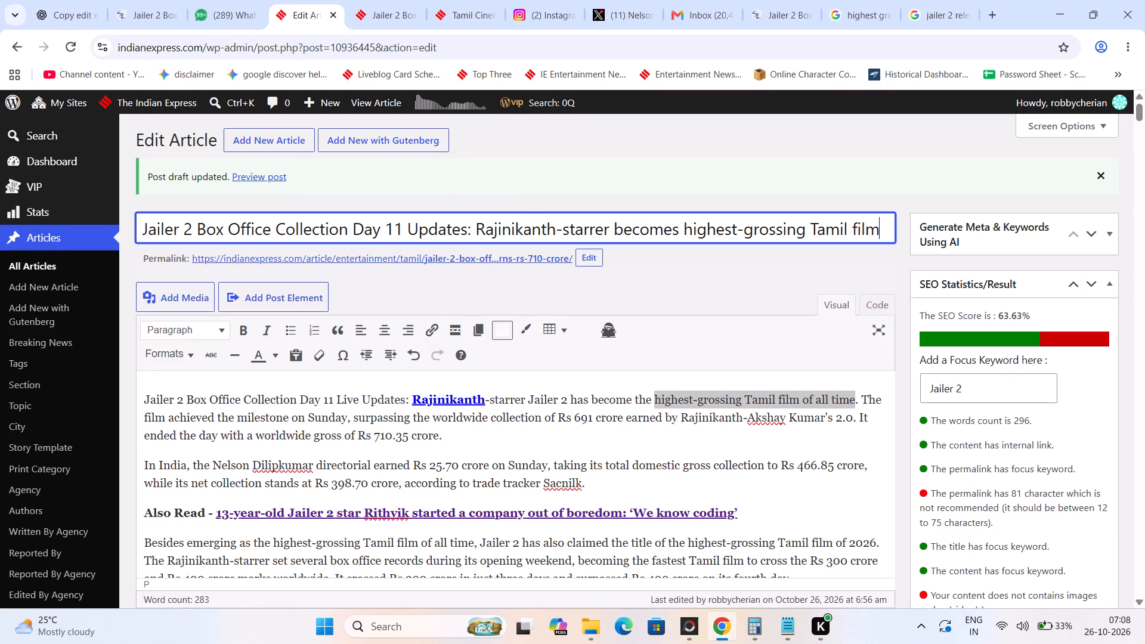
Copy "Rs 710" from the article's opening paragraph into the Alternate Heading field.
drag(355, 439, 390, 437)
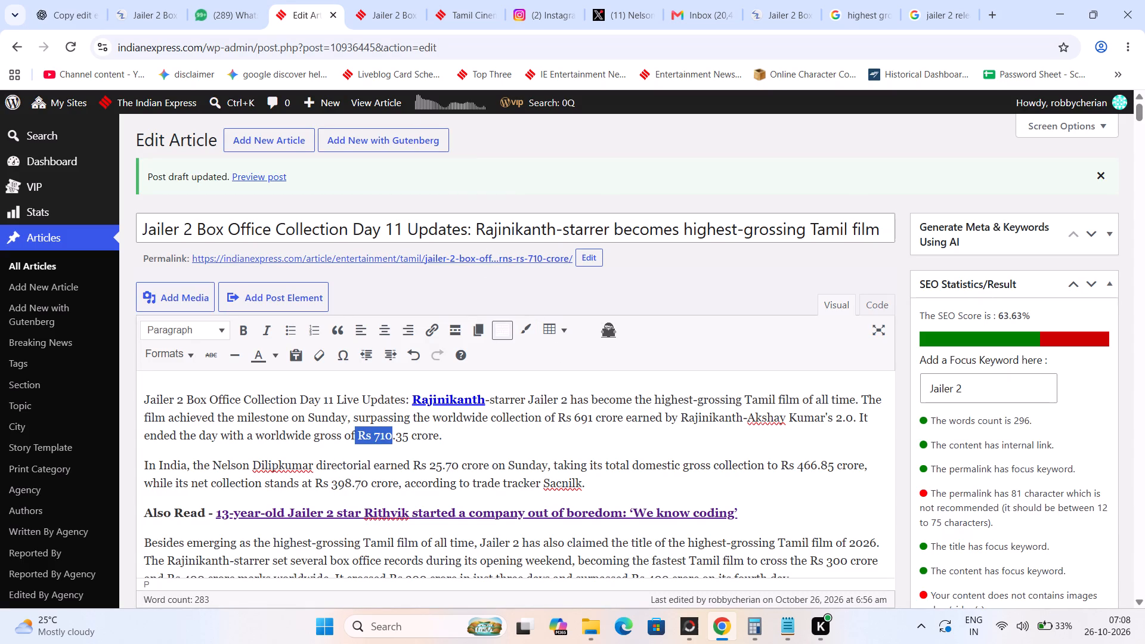
key(ctrl+c)
drag(1144, 110, 1144, 643)
scroll(481, 358, up, 14)
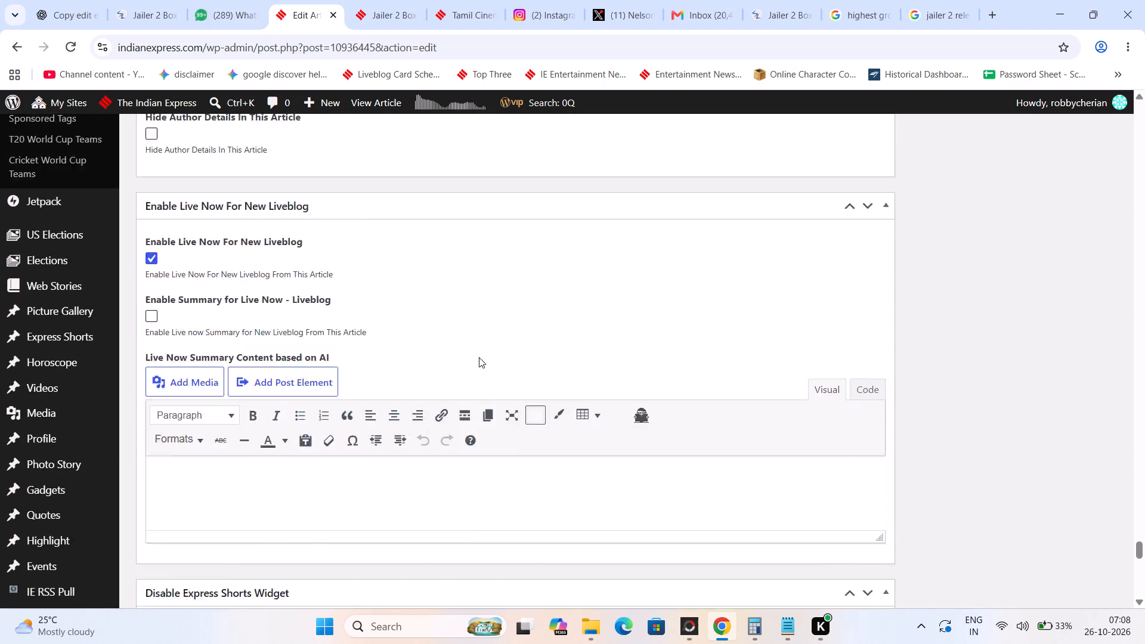
scroll(479, 357, down, 19)
scroll(479, 357, down, 4)
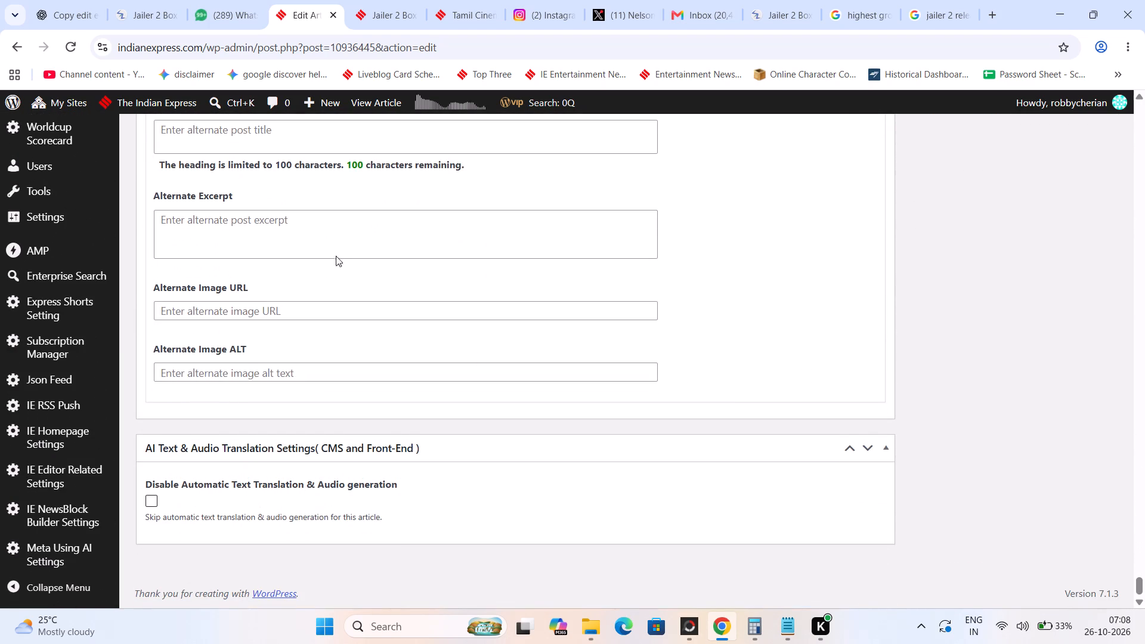
scroll(265, 205, up, 2)
click(281, 280)
key(ctrl+v)
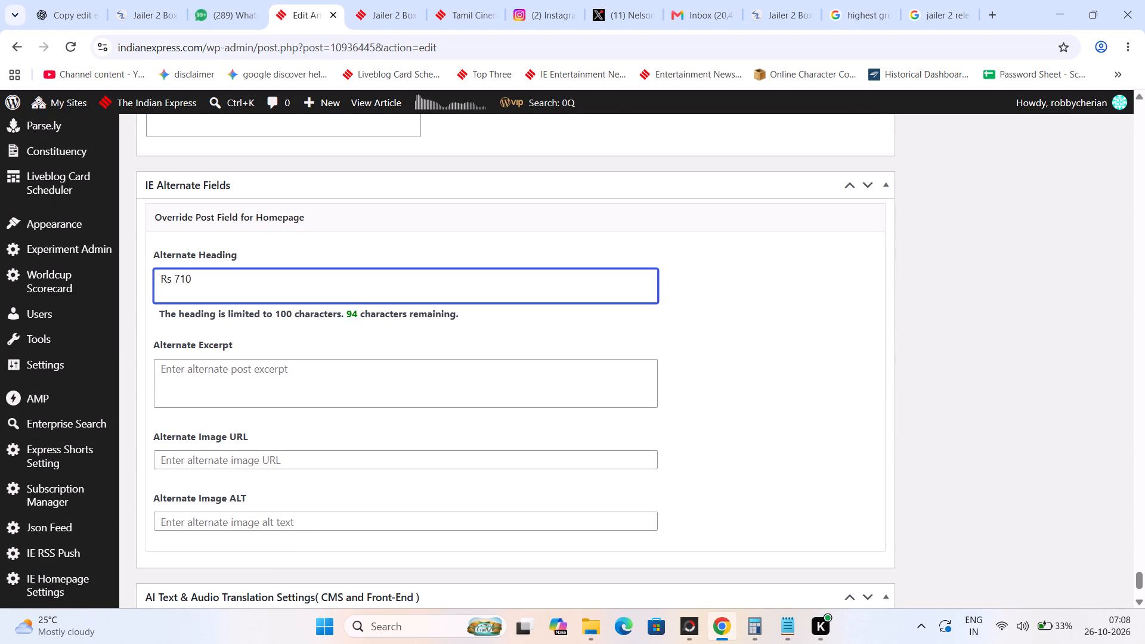
Complete the alternate heading to read "Rajinikanth's Jailer 2 earns over Rs 710 crore".
text(jinikanth)
text('s)
key(space)
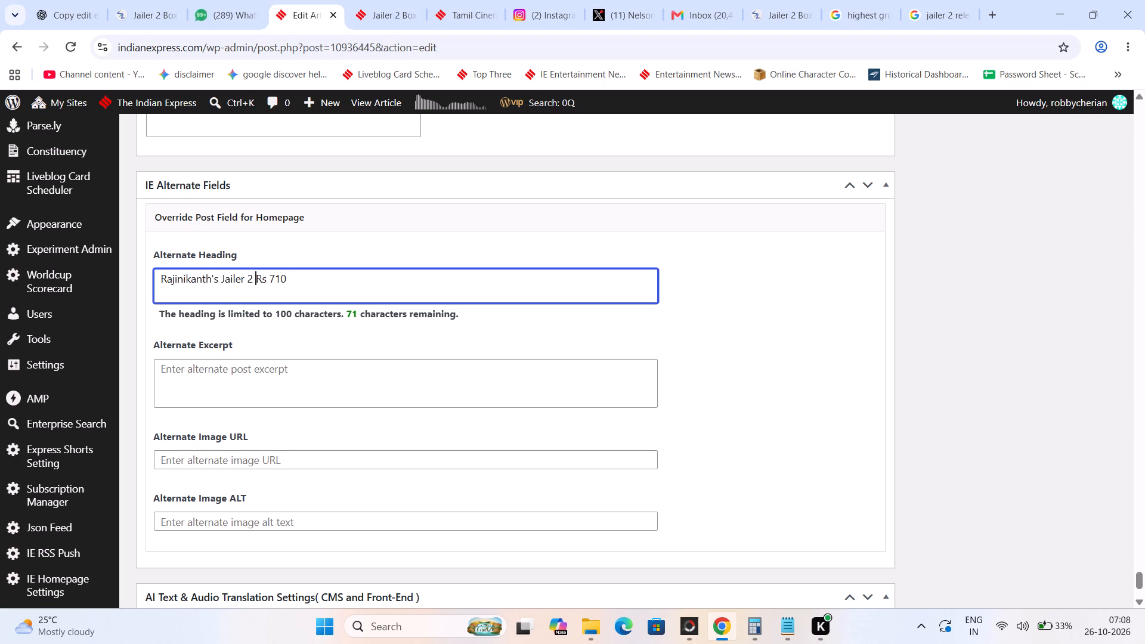
key(BackSpace)
key(BackSpace)
key(BackSpace)
text(arns over)
key(space)
key(Down)
key(space)
text(crore)
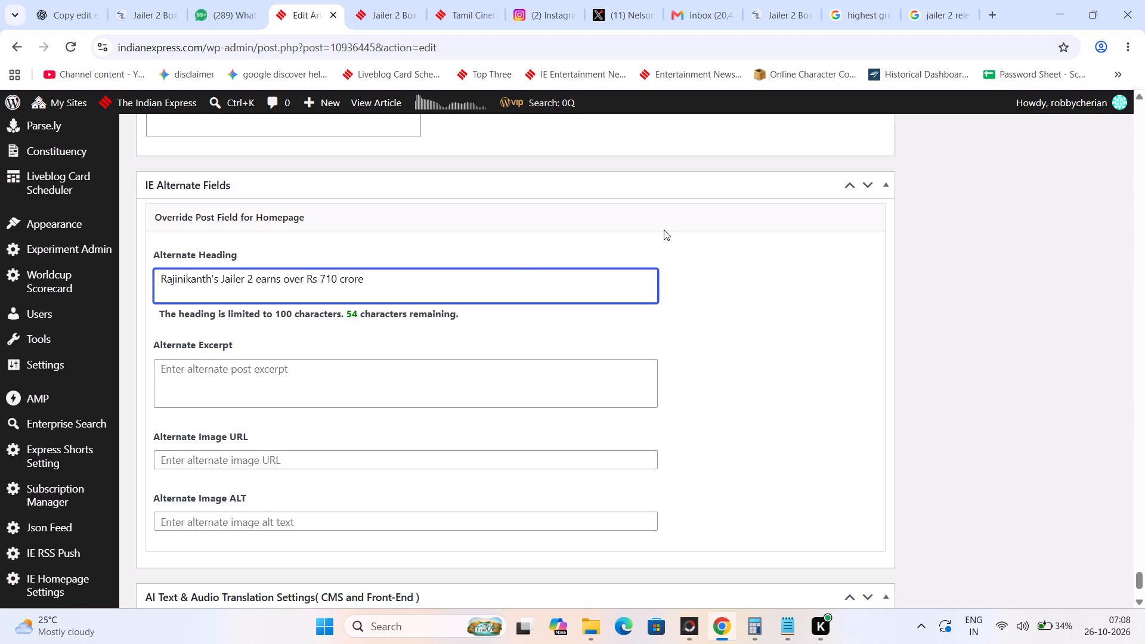
Replace "Nelson Dilipkumar directorial" with "action drama" in the article's paragraph on India earnings.
click(1139, 171)
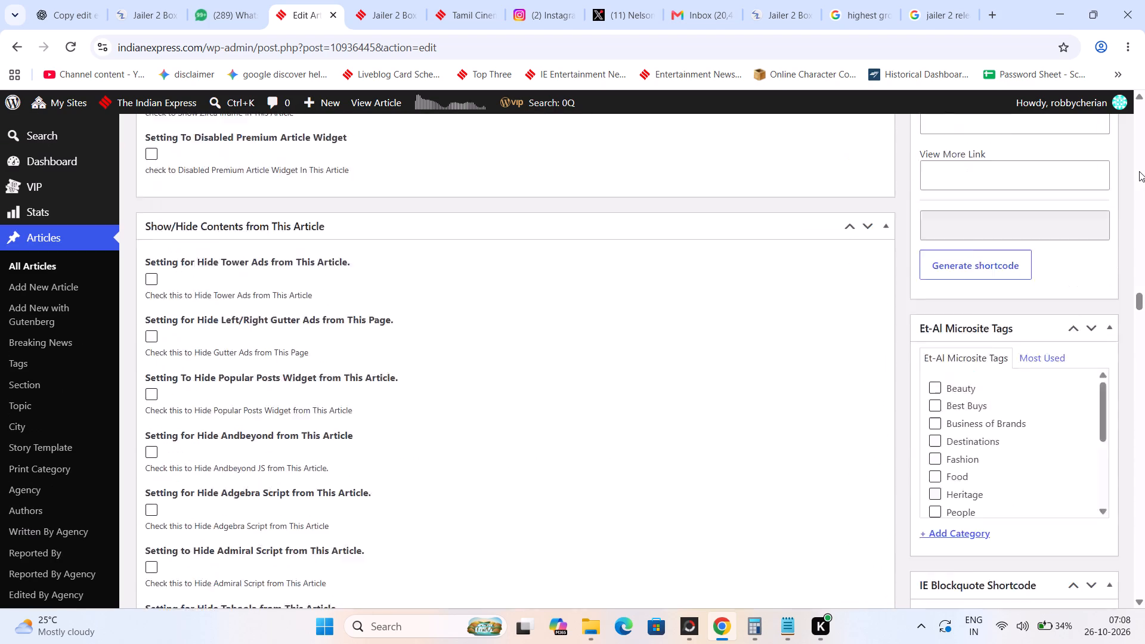
drag(1139, 171, 1144, 80)
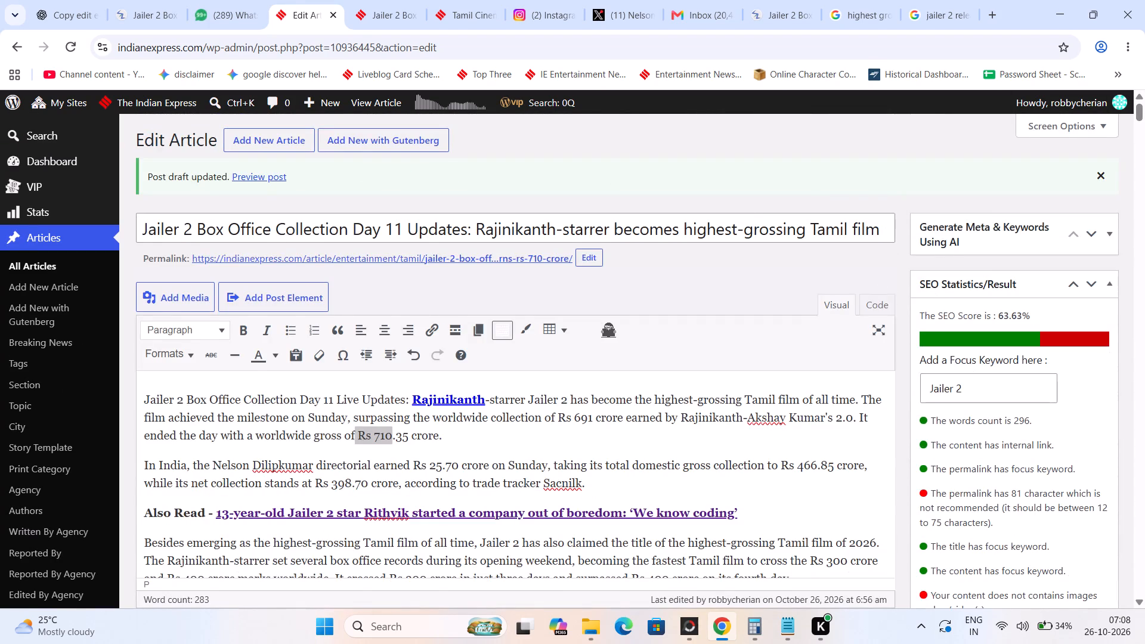
scroll(333, 509, down, 2)
drag(211, 309, 316, 309)
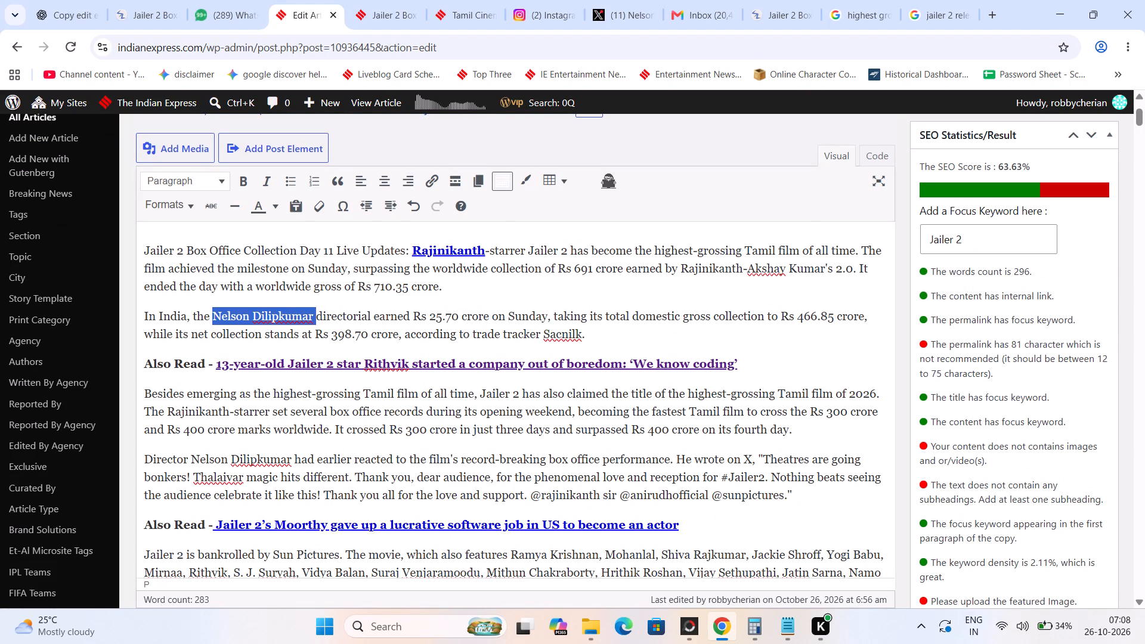
drag(316, 309, 373, 308)
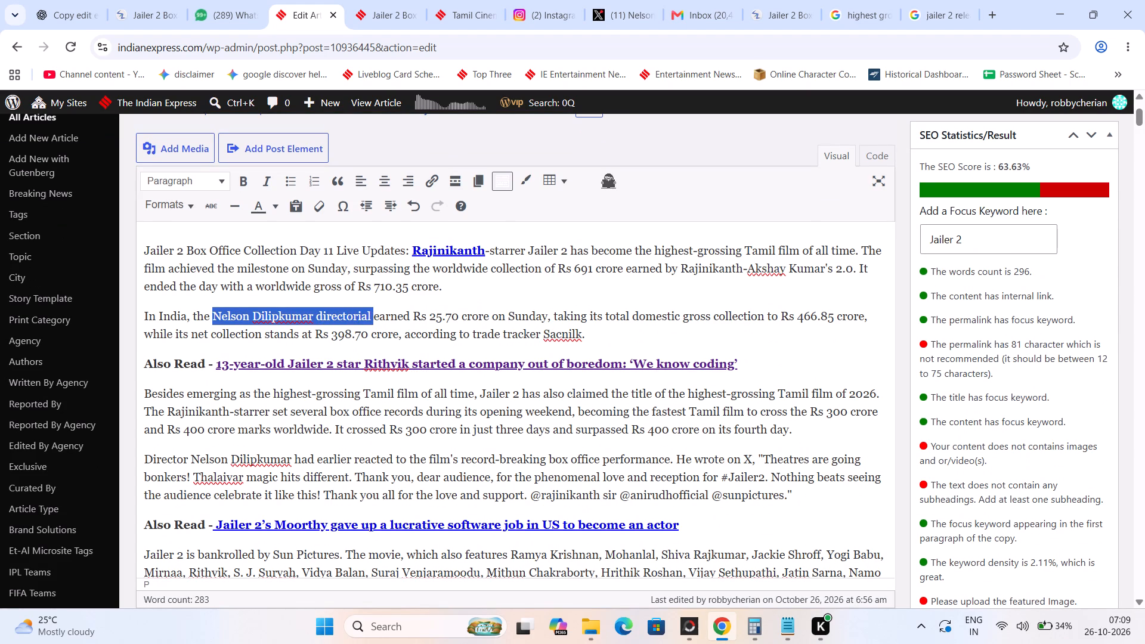
text(action)
key(space)
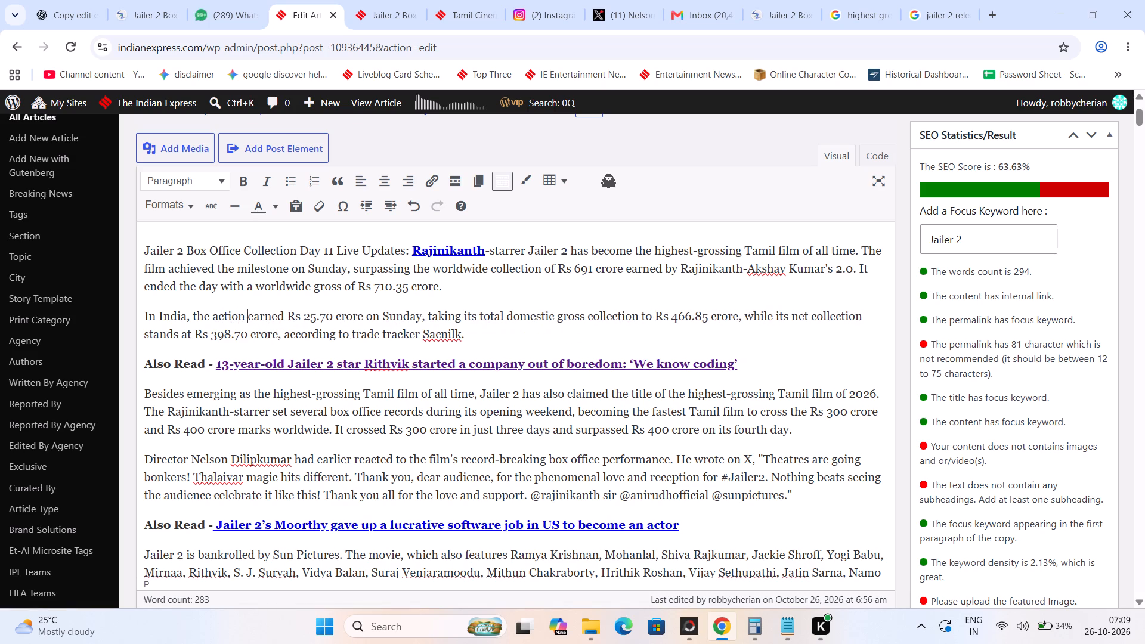
key(BackSpace)
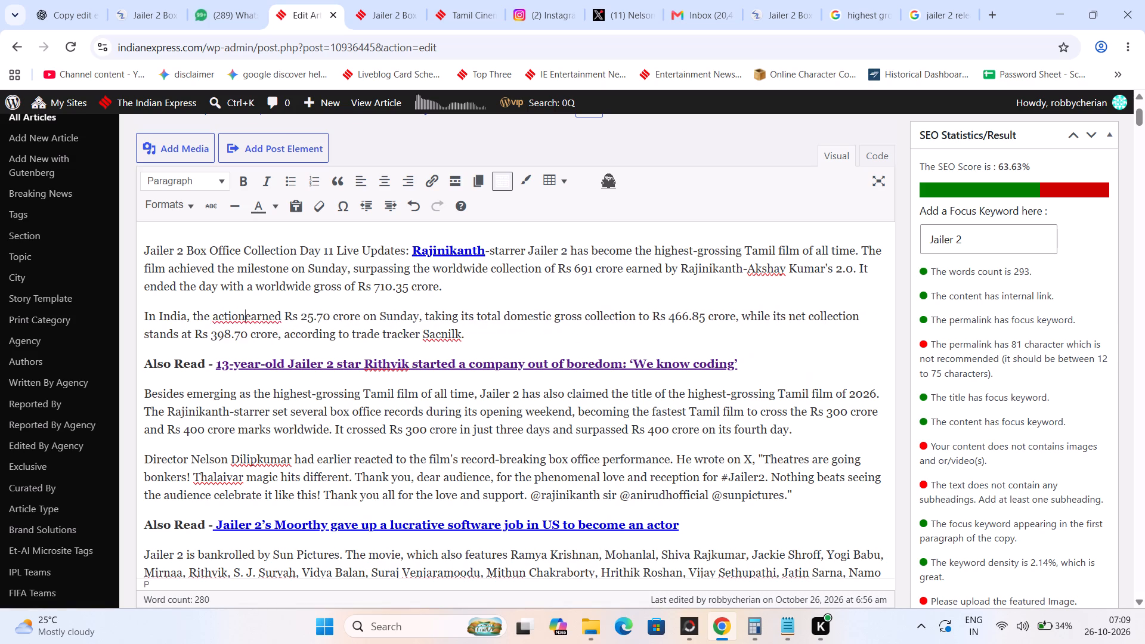
key(space)
text(drama)
key(space)
Change the start of the paragraph on the director's reaction to "Jailer 2 director Nelson Dilipkumar", with a lowercase "director".
key(Down)
key(Down)
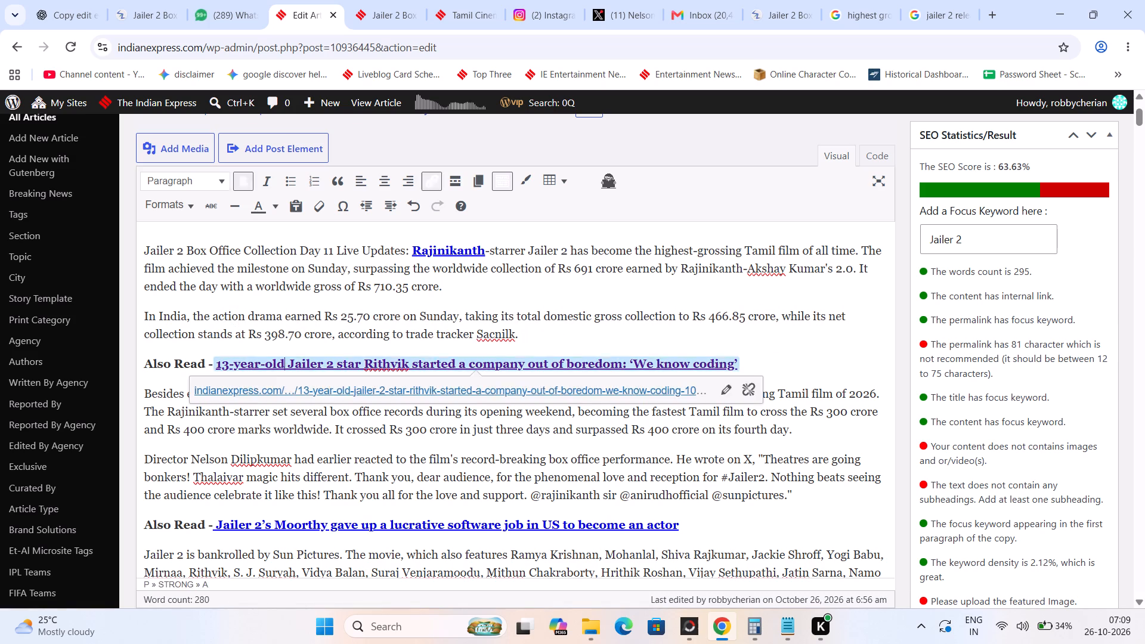
key(Down)
key(Down)
key(Down)
key(Down)
key(Left)
key(Left)
key(Left)
key(Left)
key(Left)
key(Left)
key(Left)
key(Left)
key(Left)
key(Left)
key(Left)
key(Left)
key(Left)
key(Left)
key(Left)
key(Left)
key(Left)
key(Left)
key(Left)
key(Left)
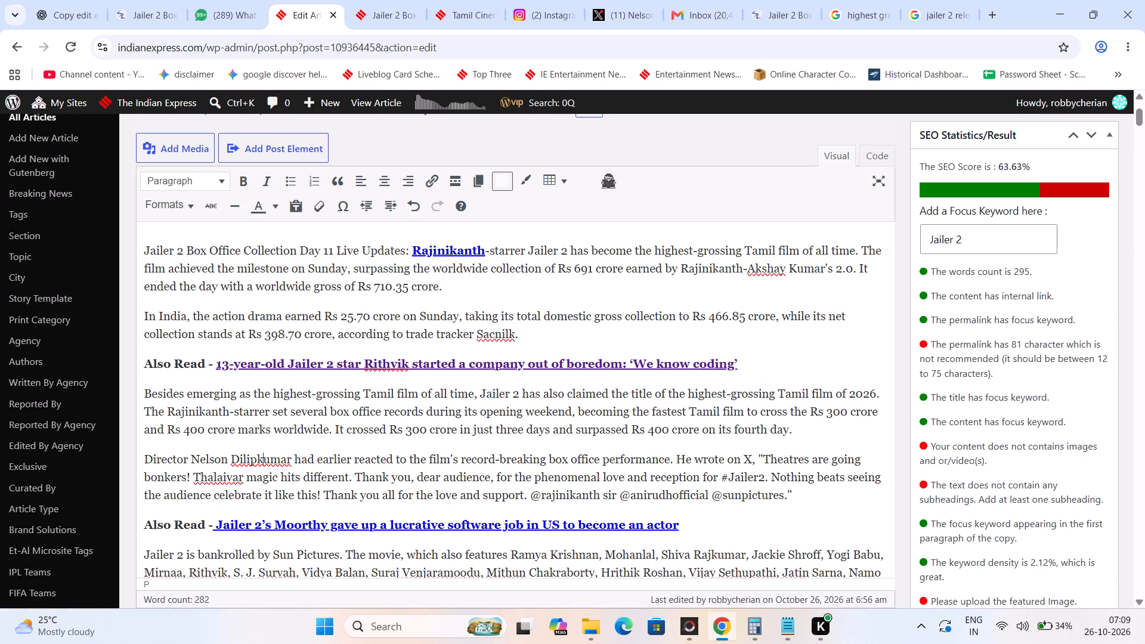
key(Left)
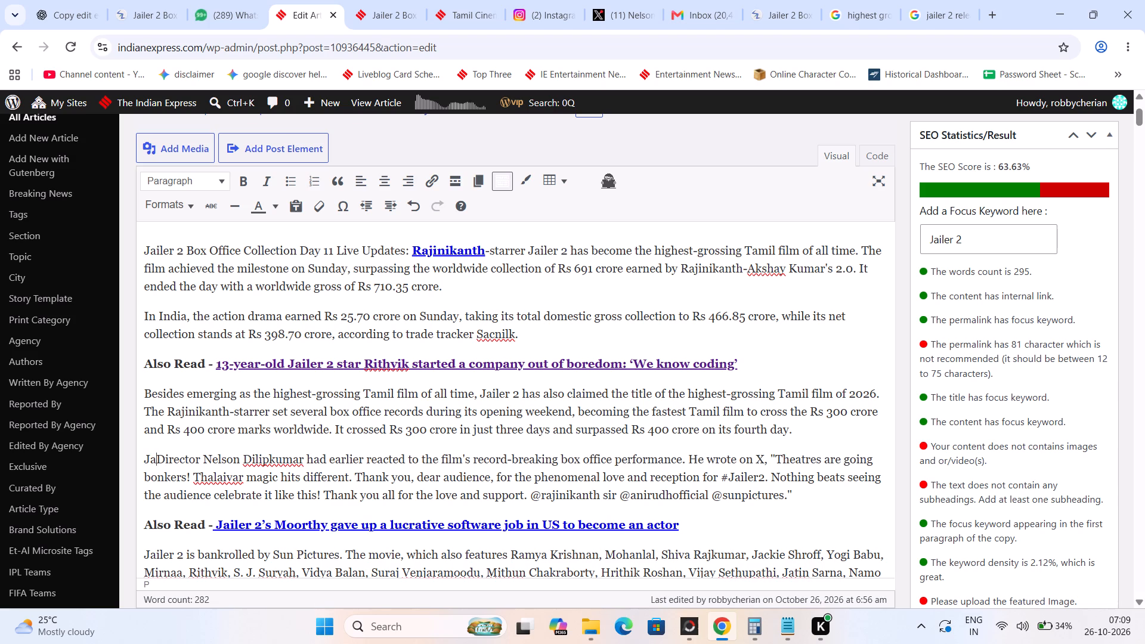
key(Delete)
key(d)
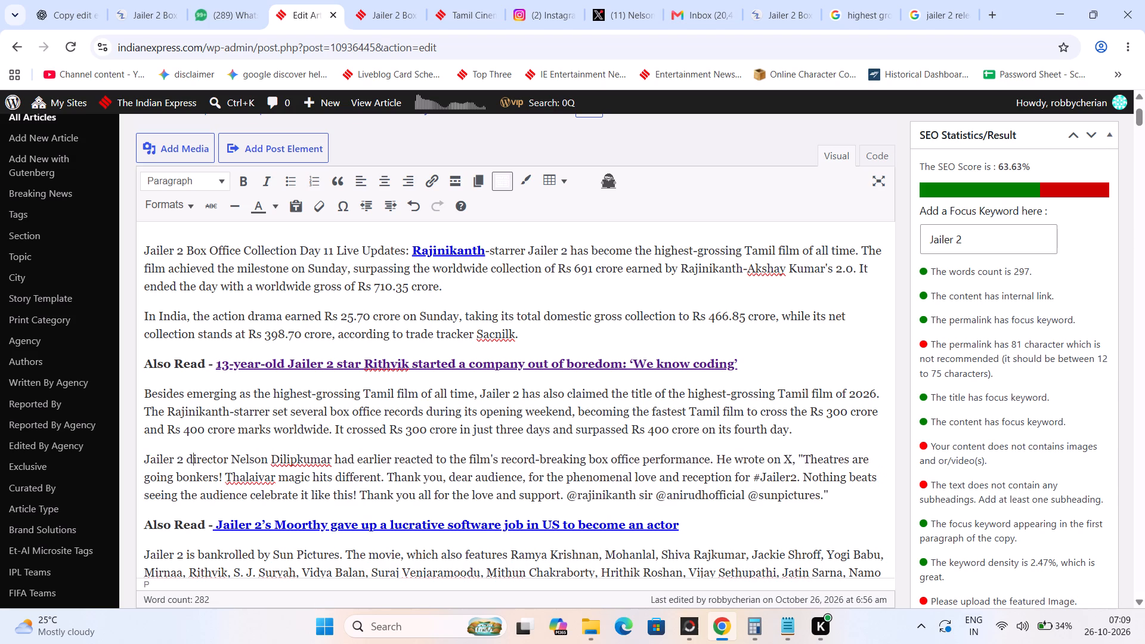
Copy "Rajinikanth-starrer Jailer 2 has become the highest-grossing Tamil film of all time" from the article's opening paragraph.
scroll(378, 339, down, 3)
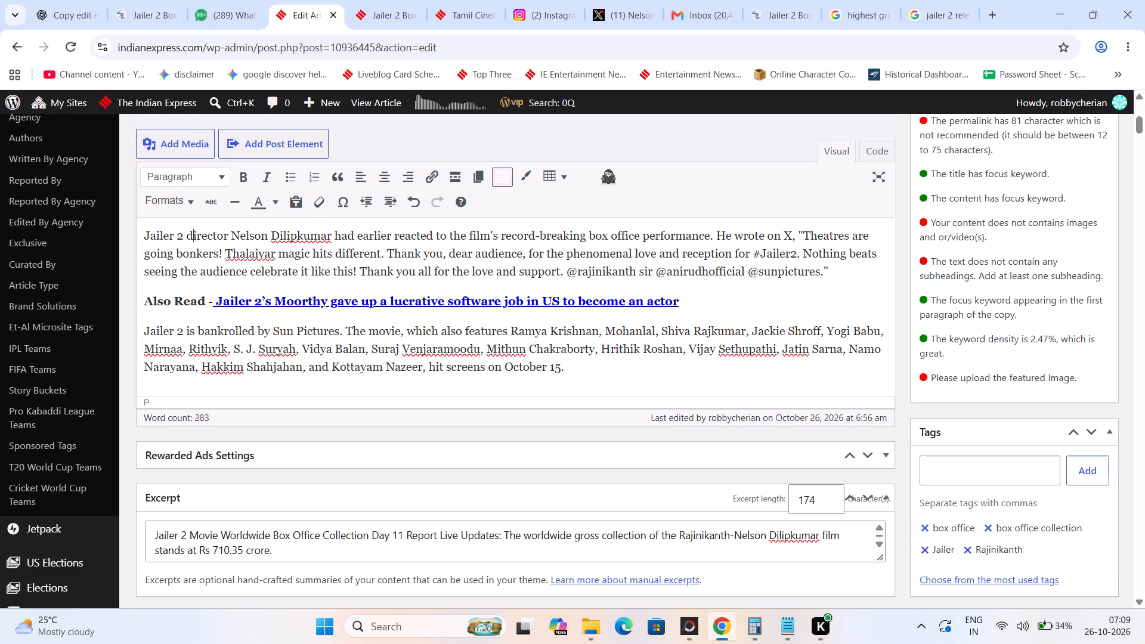
scroll(279, 377, up, 6)
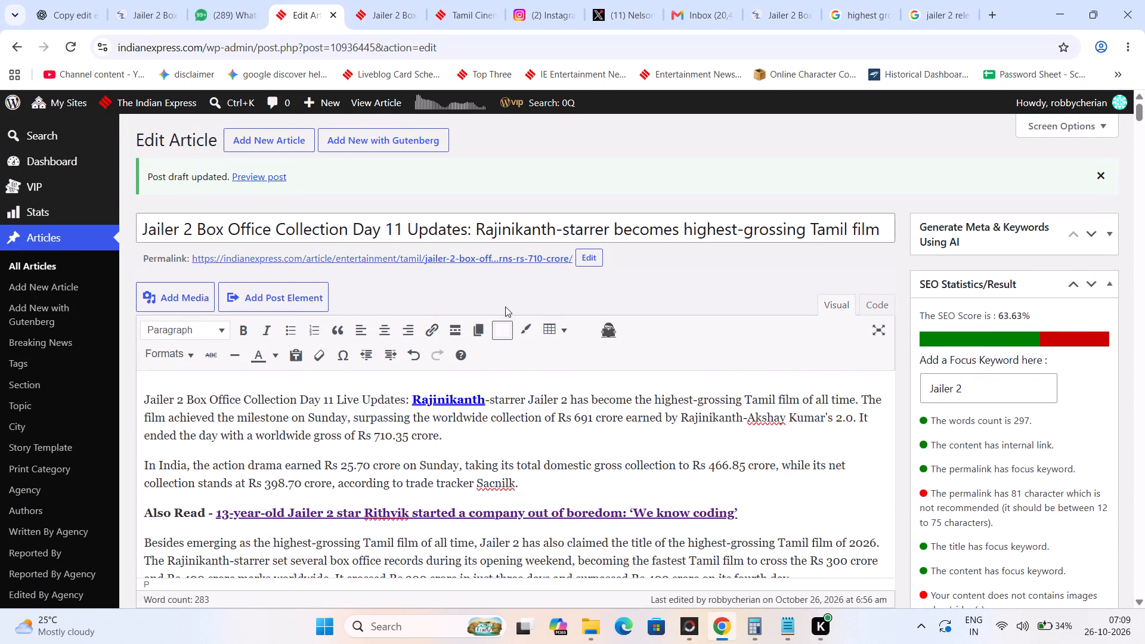
drag(411, 401, 719, 400)
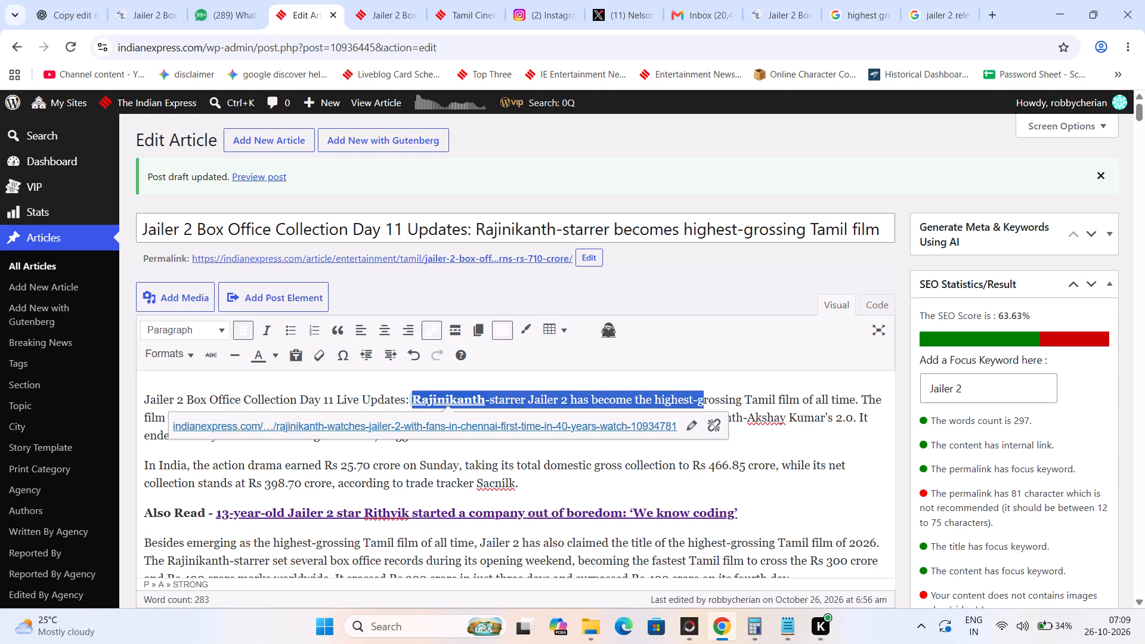
drag(719, 400, 856, 389)
key(ctrl+c)
Upload the "jailer 2 collection day 11" JPG from Downloads for the article's featured image.
click(1144, 435)
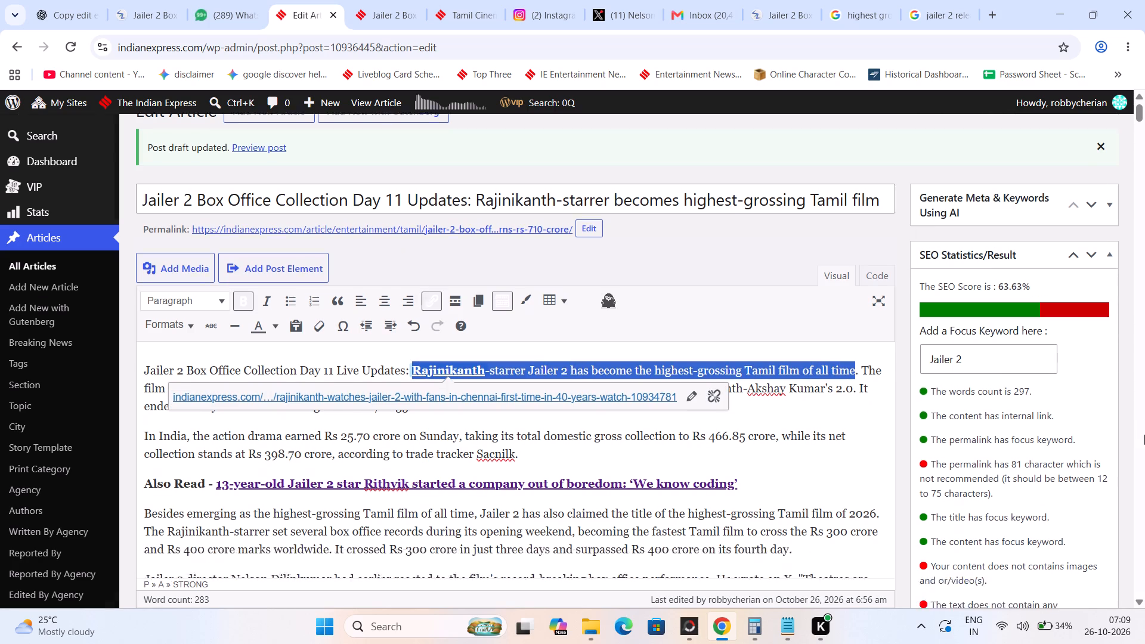
click(1144, 435)
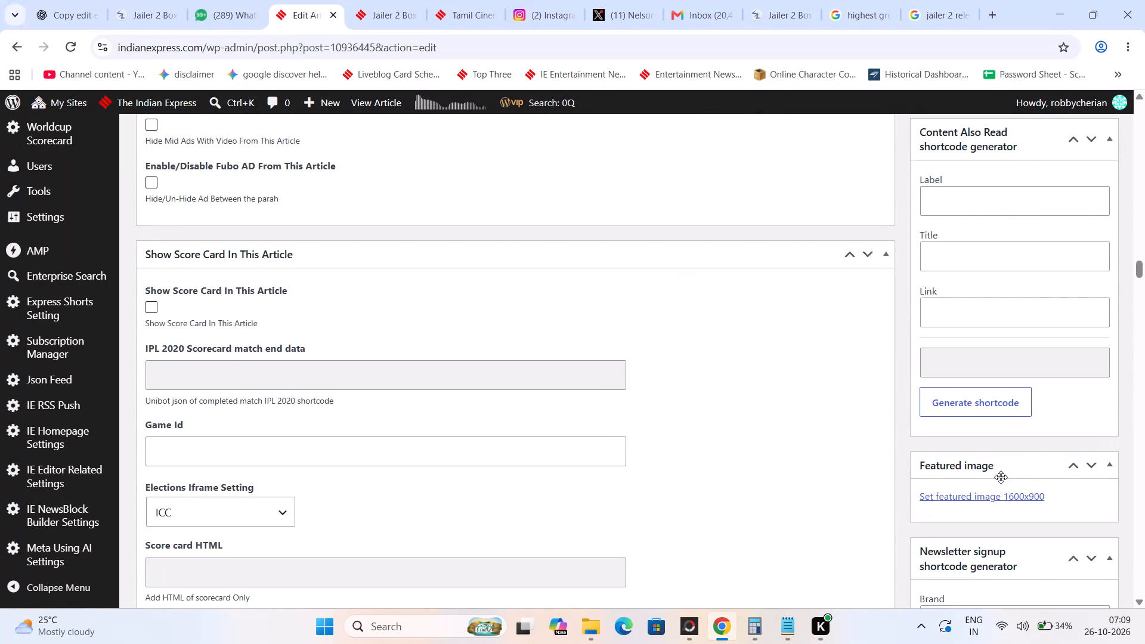
click(980, 492)
click(44, 156)
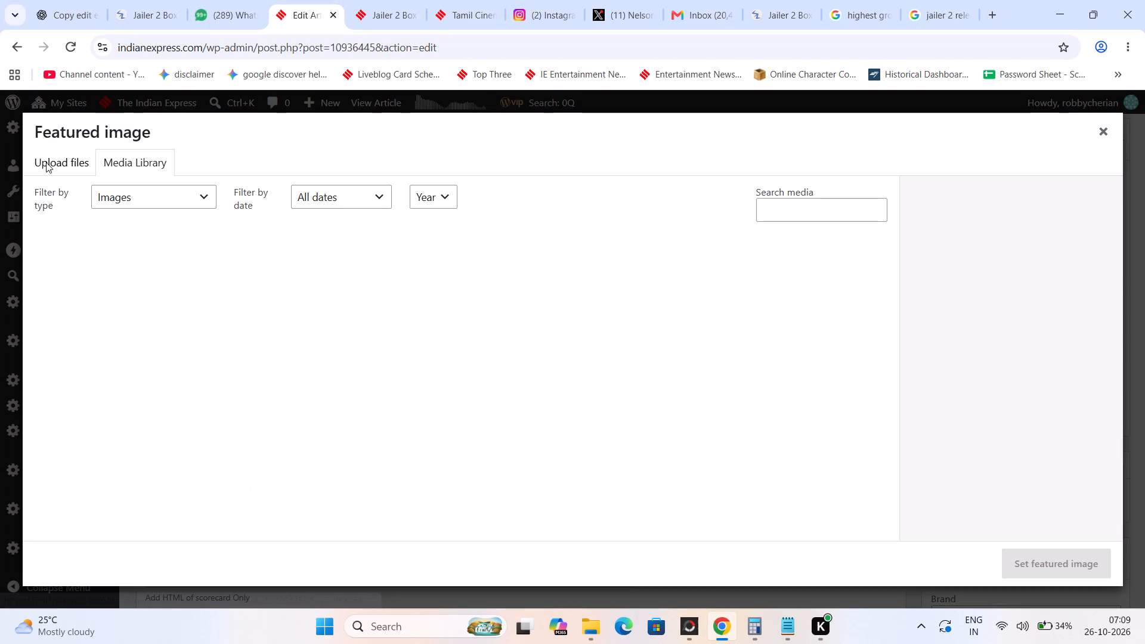
click(47, 163)
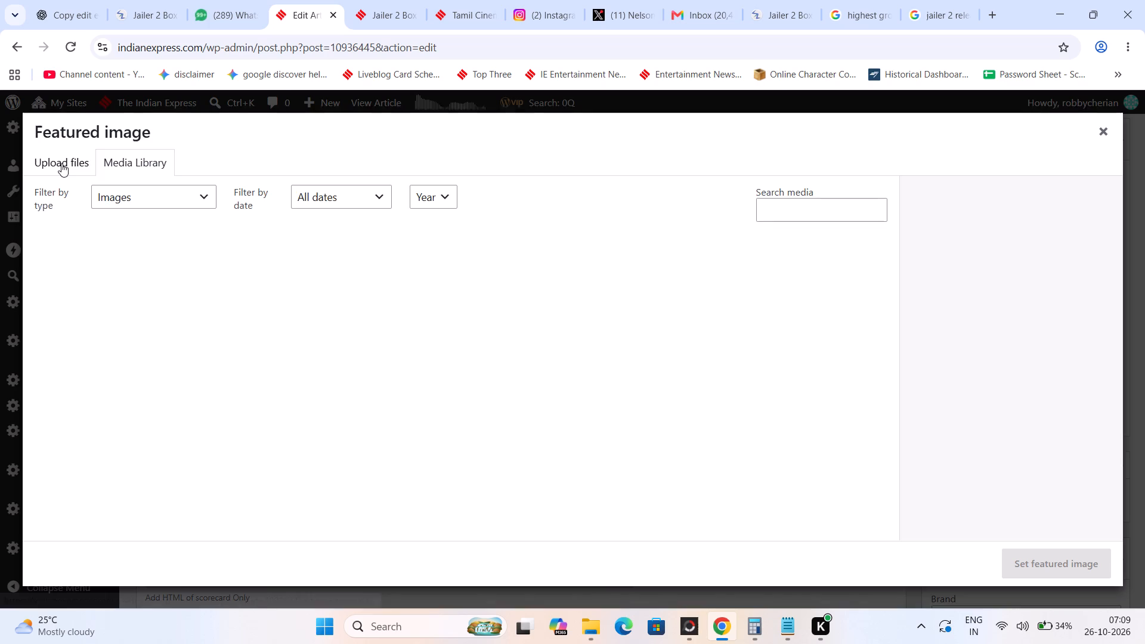
click(568, 368)
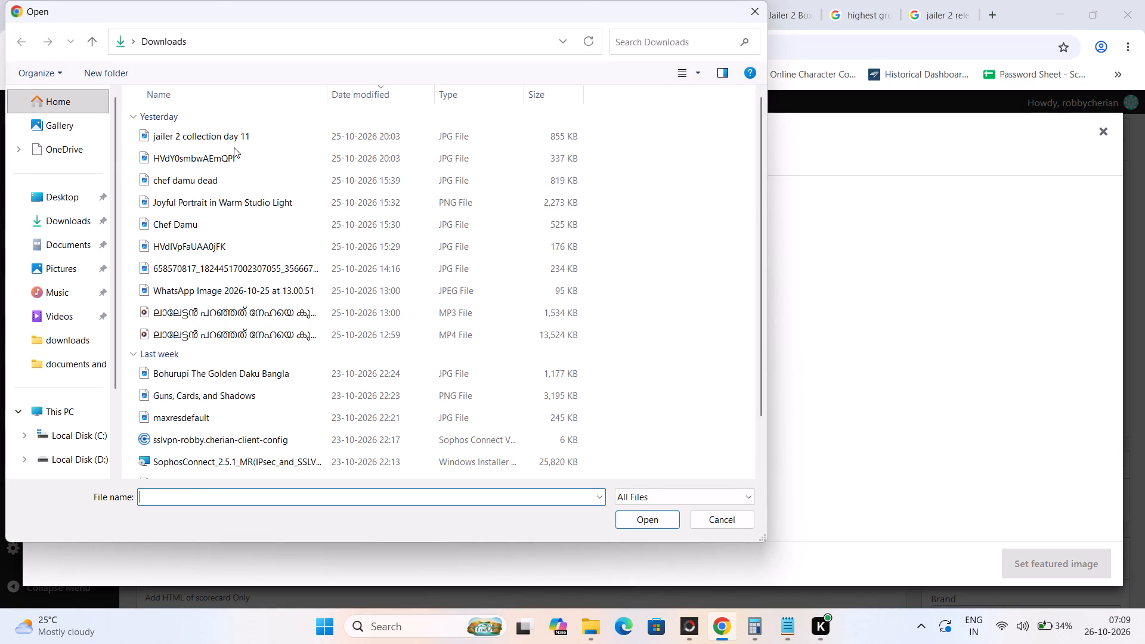
click(237, 141)
key(Return)
click(621, 155)
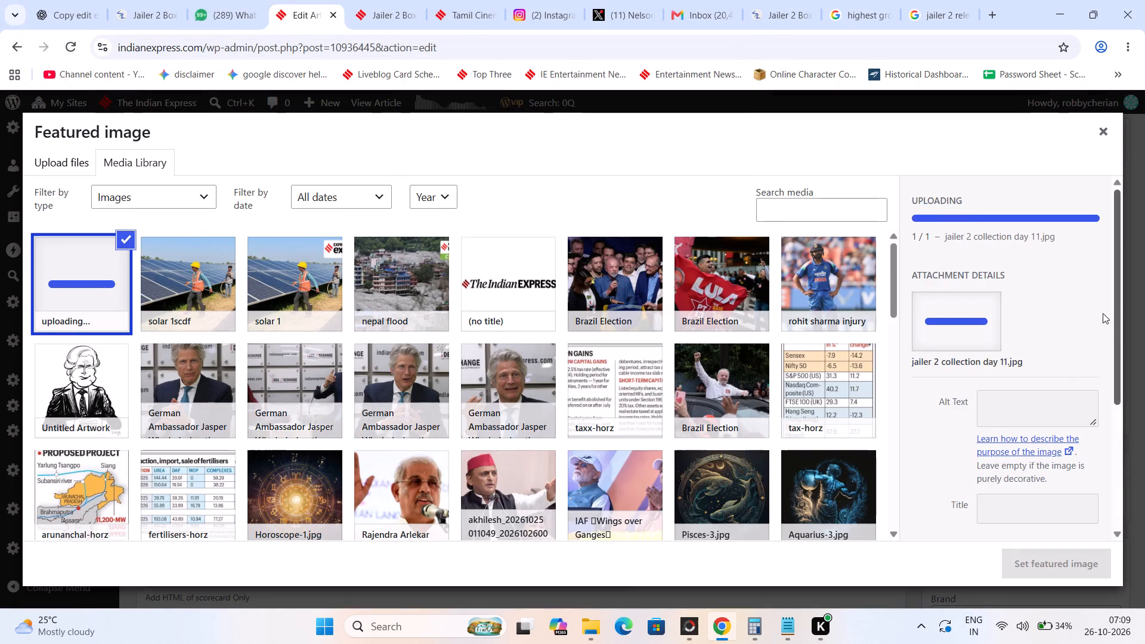
Paste the copied sentence as the uploaded image's caption and end it with a full stop.
click(1014, 499)
key(ctrl+v)
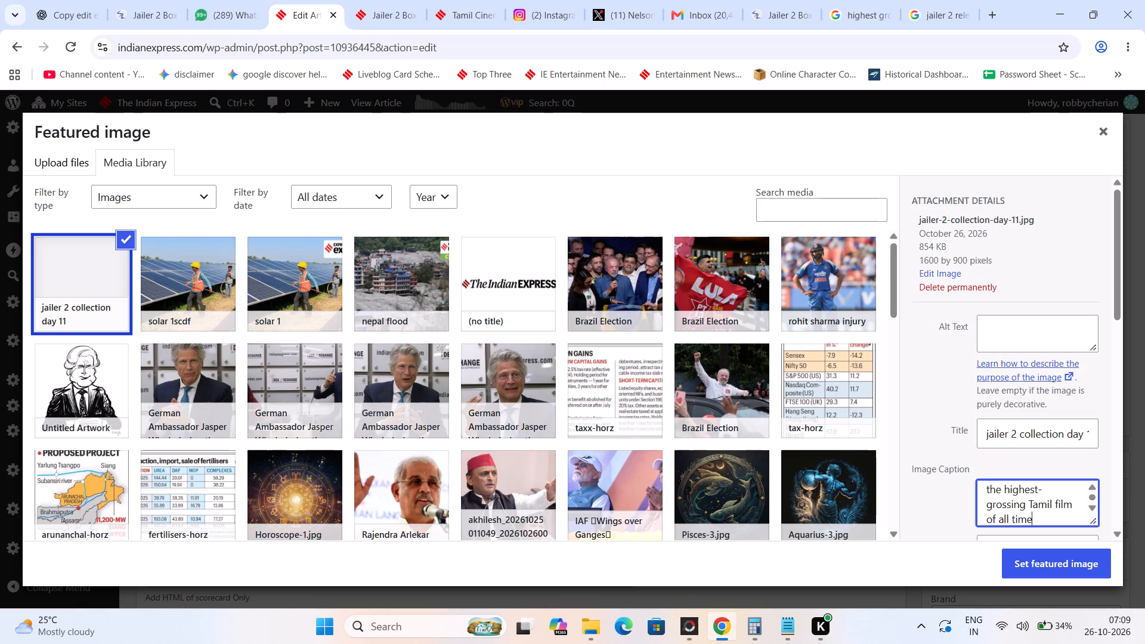
key(period)
Replace "has become" with "is" in the image caption, so it reads "Jailer 2 is the highest-grossing Tamil film".
scroll(1015, 501, down, 3)
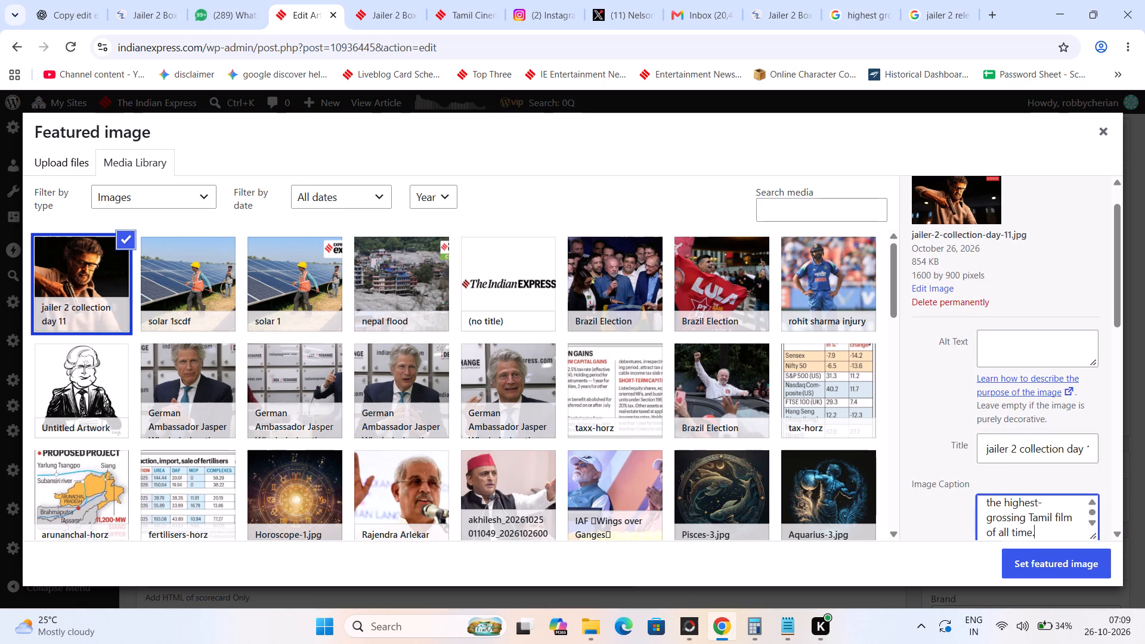
scroll(1022, 528, up, 3)
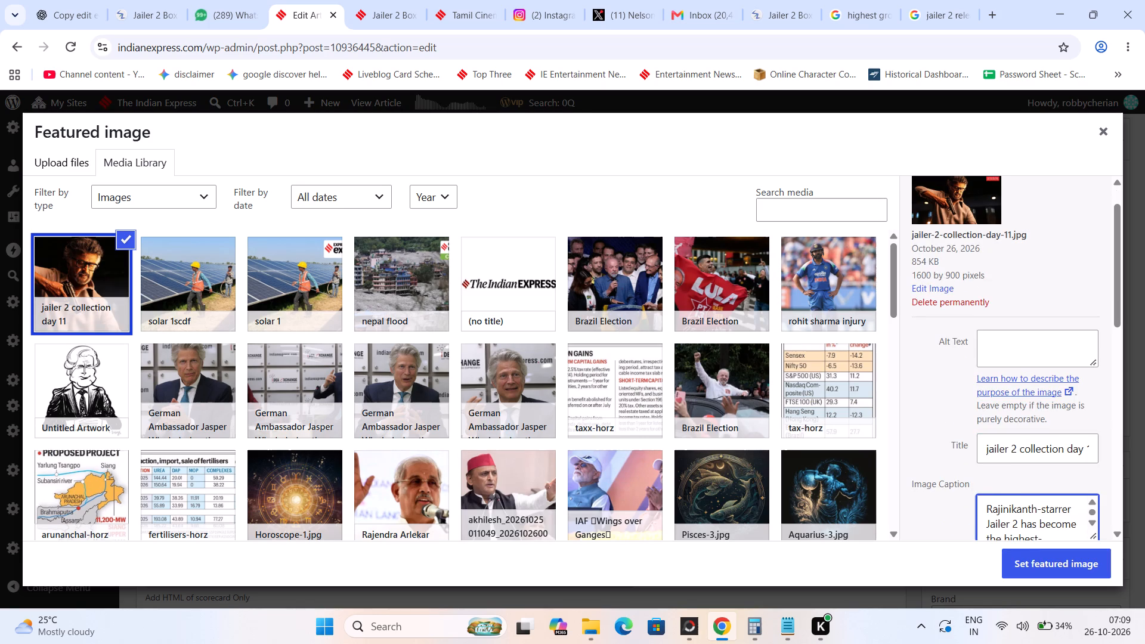
scroll(1050, 515, down, 1)
scroll(1050, 515, up, 1)
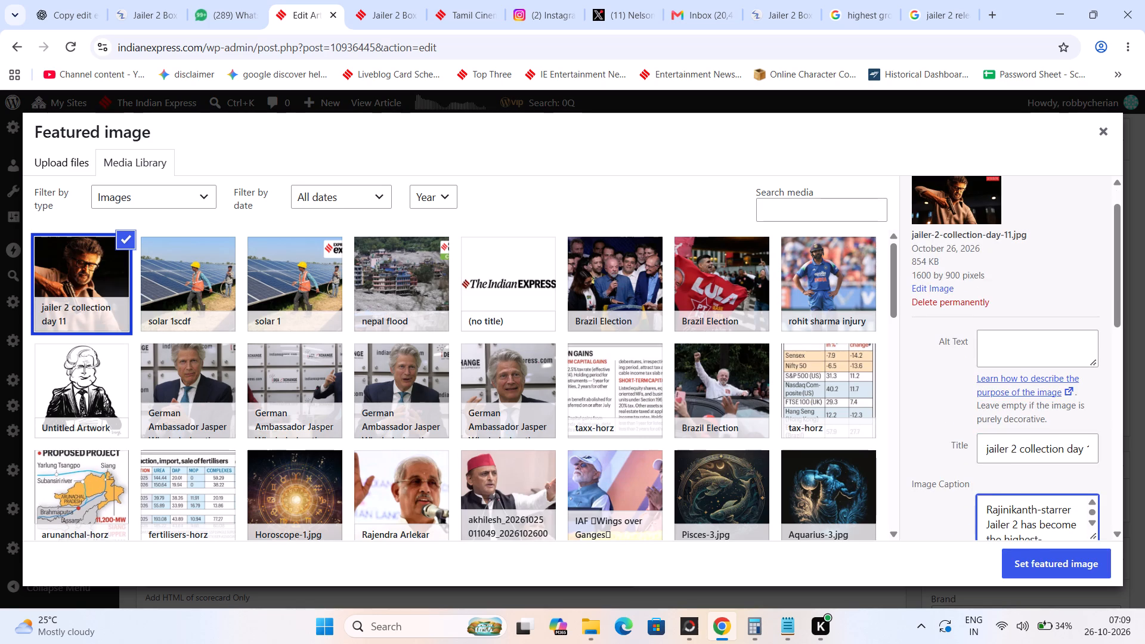
drag(1018, 521, 1087, 518)
drag(1086, 519, 1037, 522)
drag(1037, 522, 1020, 522)
text(is)
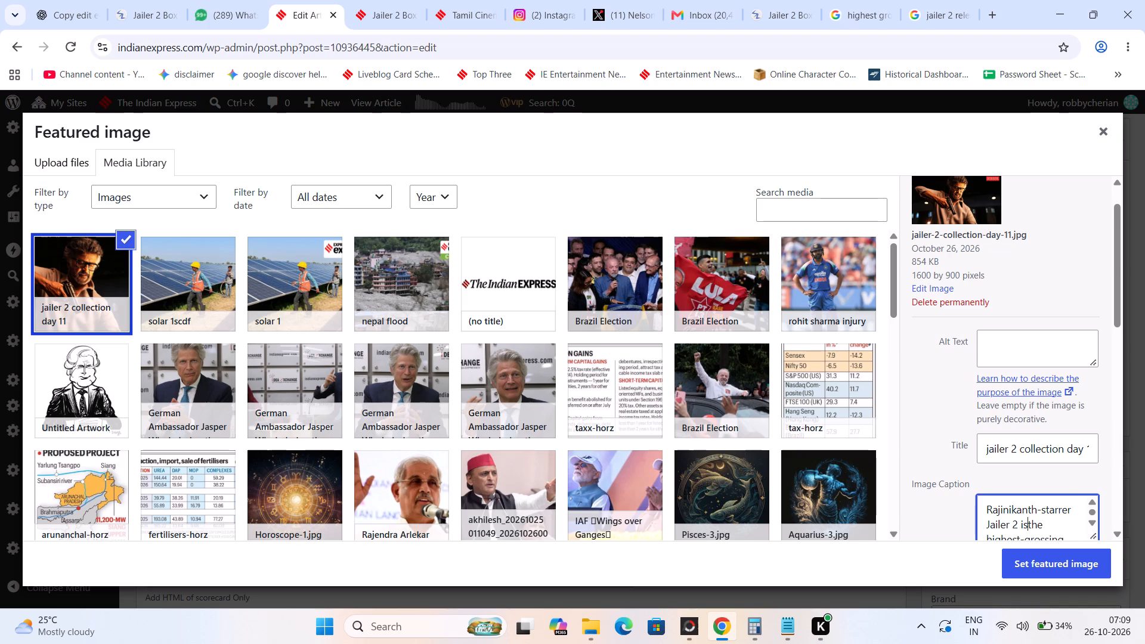
key(space)
key(Down)
key(Down)
key(Down)
key(Down)
key(Down)
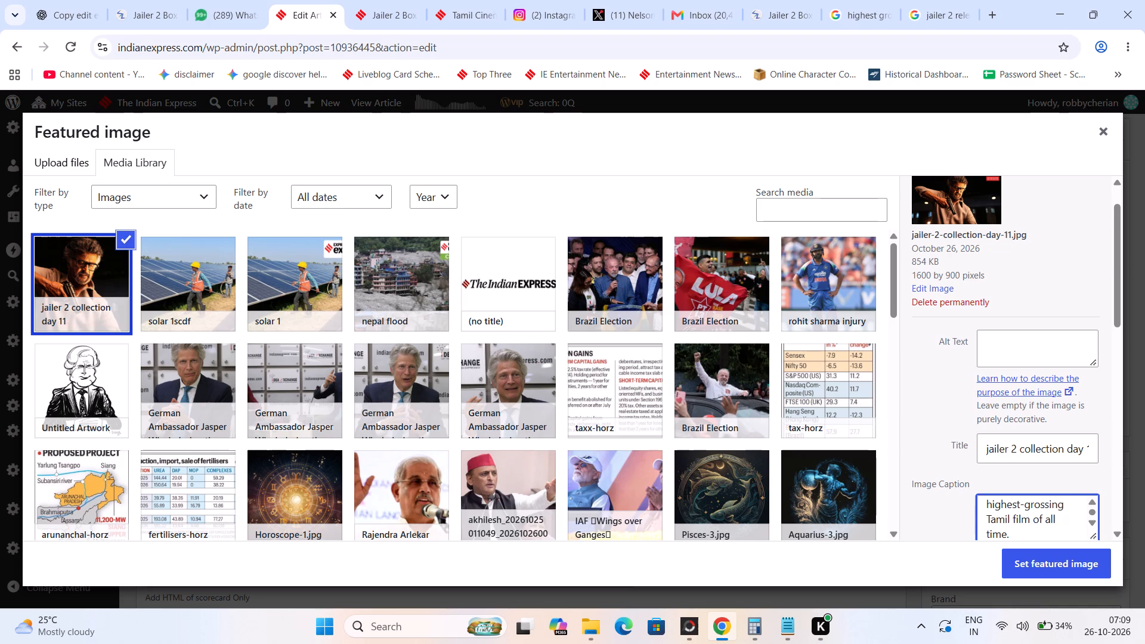
Switch to the preview page of the Jailer 2 Day 11 article.
click(339, 0)
click(379, 0)
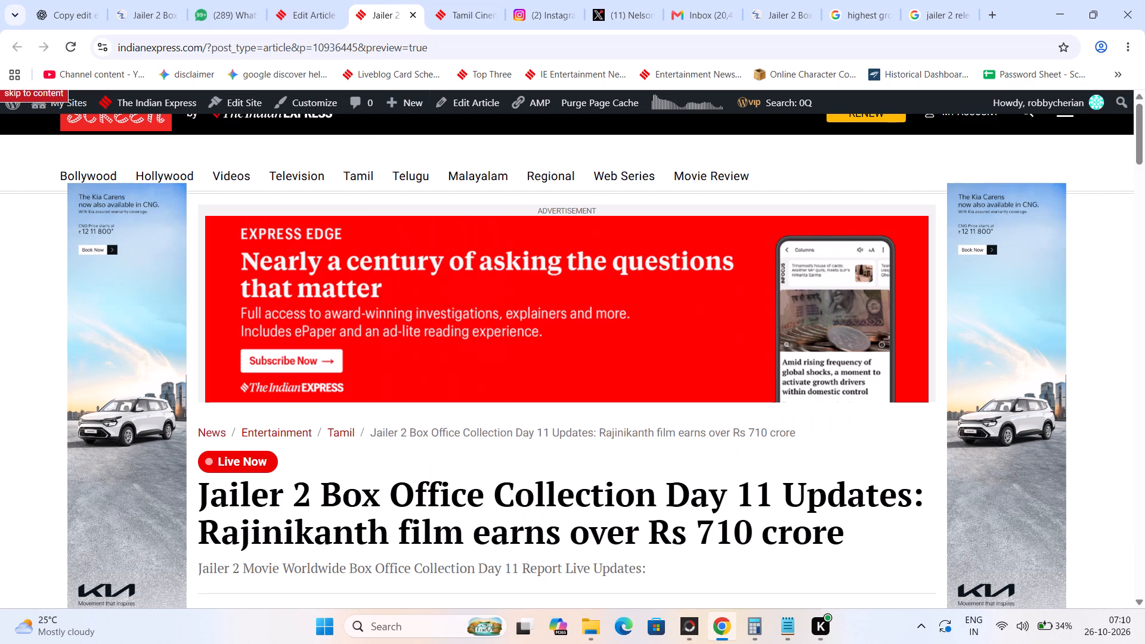
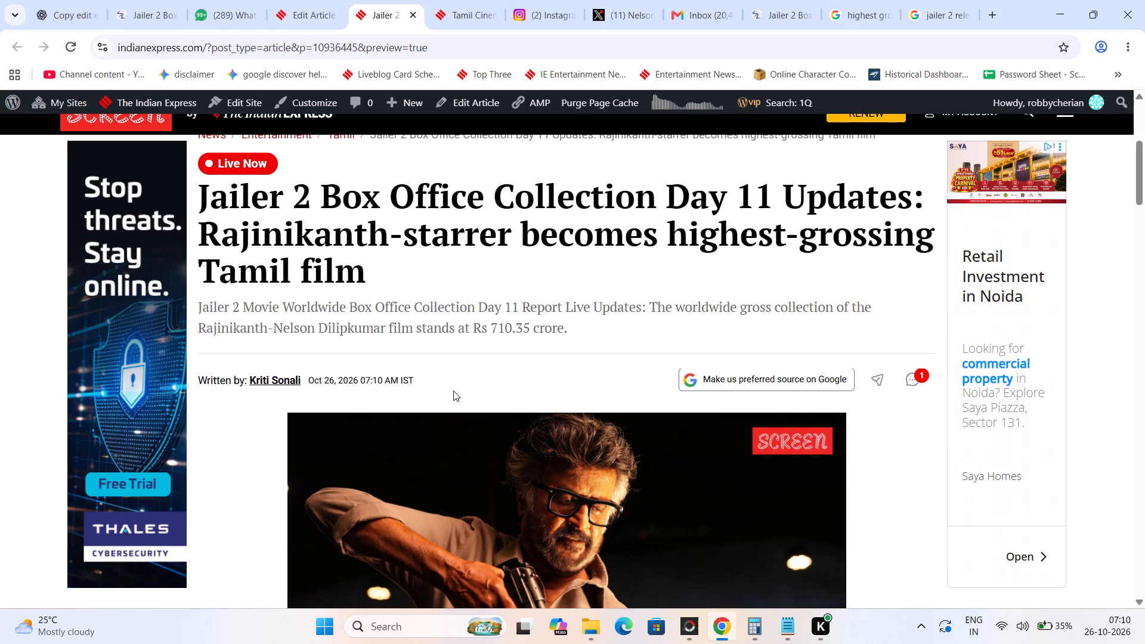
Proofread the previewed Jailer 2 Day 11 article, from the featured image and its caption through the final cast paragraph.
scroll(453, 391, down, 6)
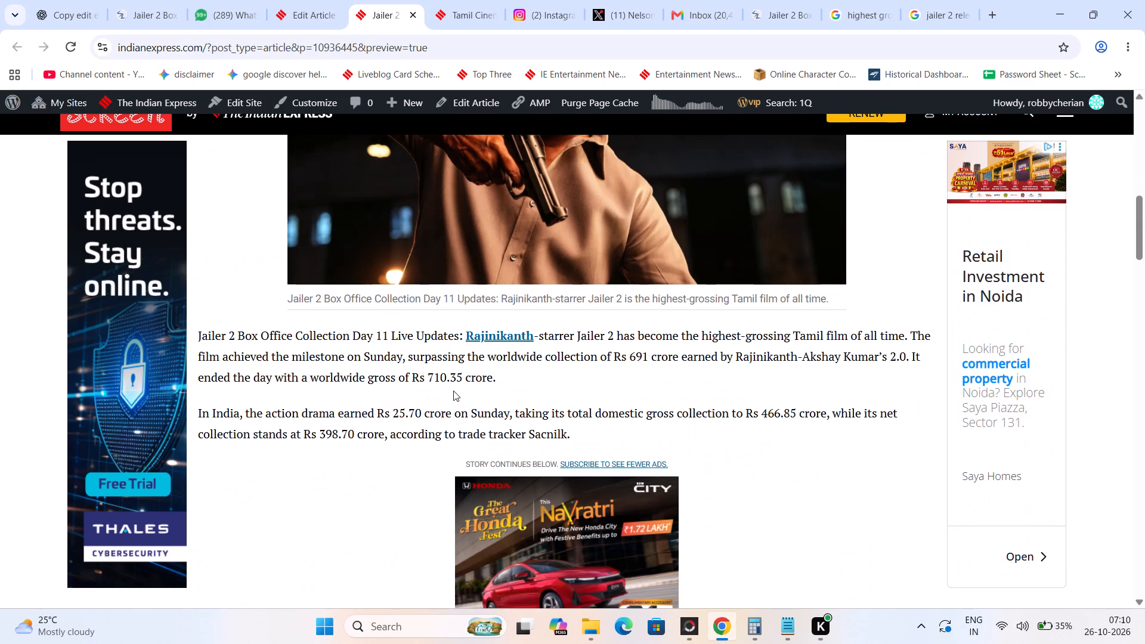
scroll(453, 391, down, 2)
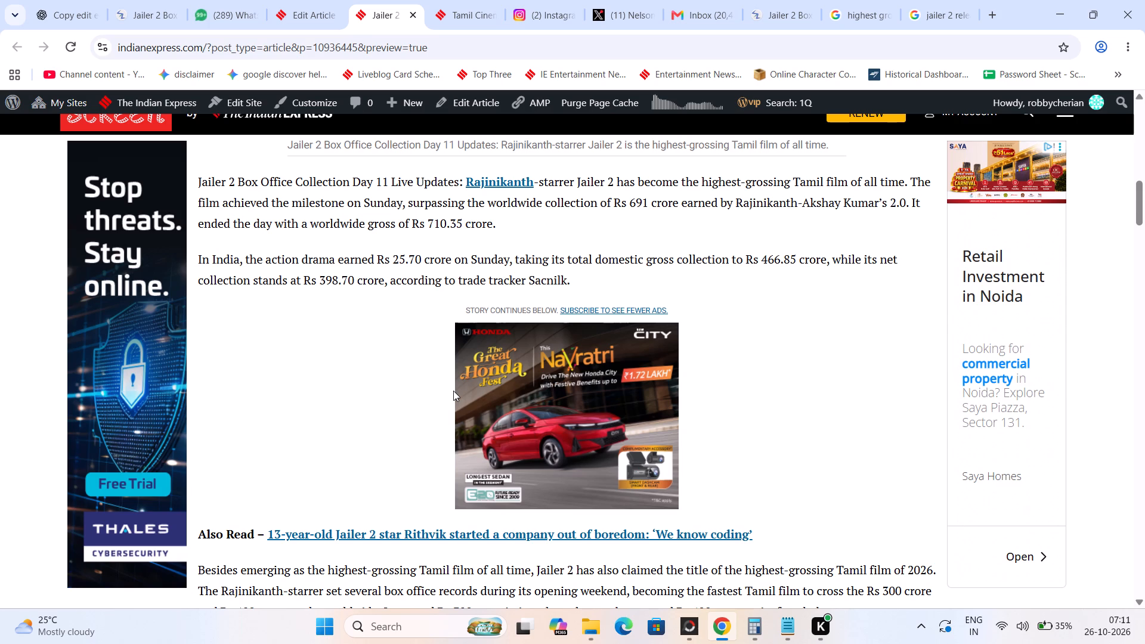
scroll(453, 391, down, 2)
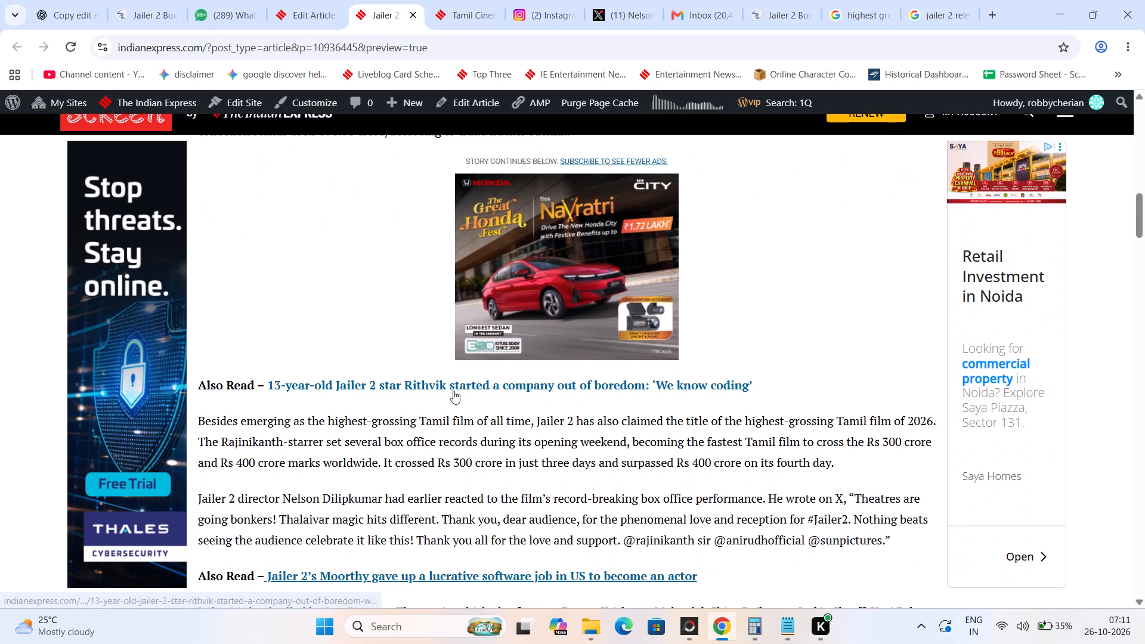
scroll(453, 391, down, 2)
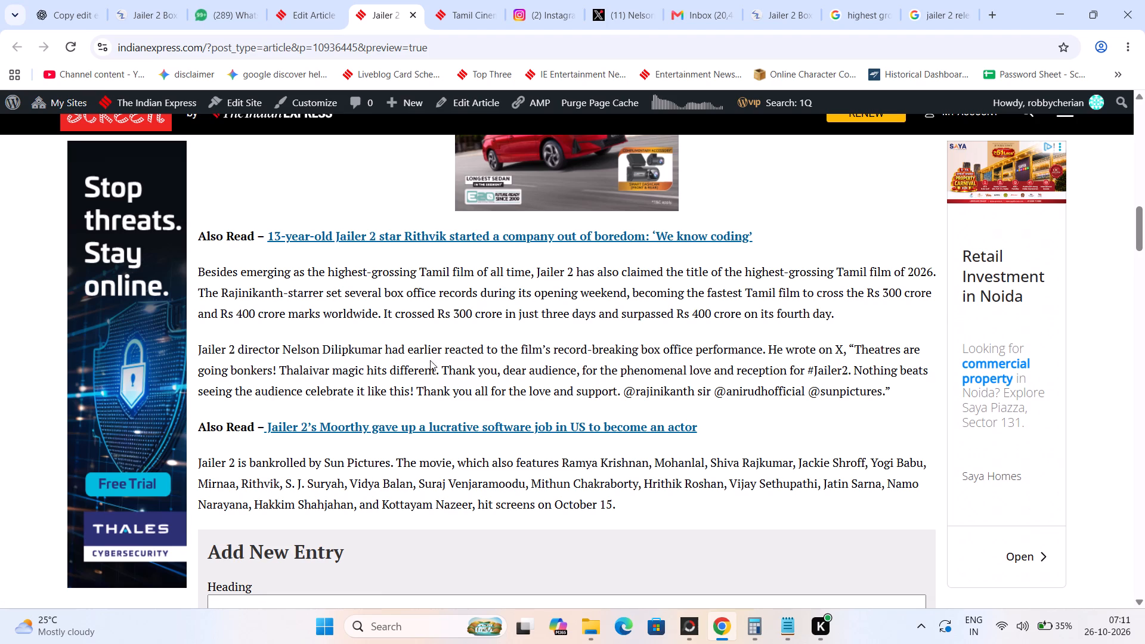
Switch back to the Jailer 2 Day 11 article's edit page and close it.
click(291, 0)
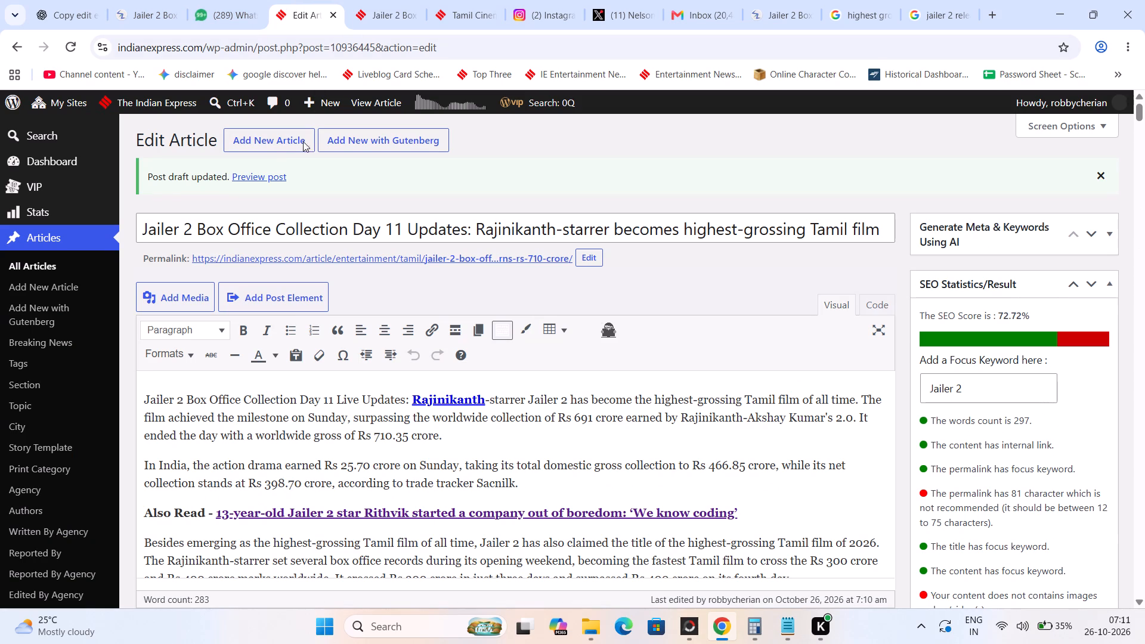
click(335, 13)
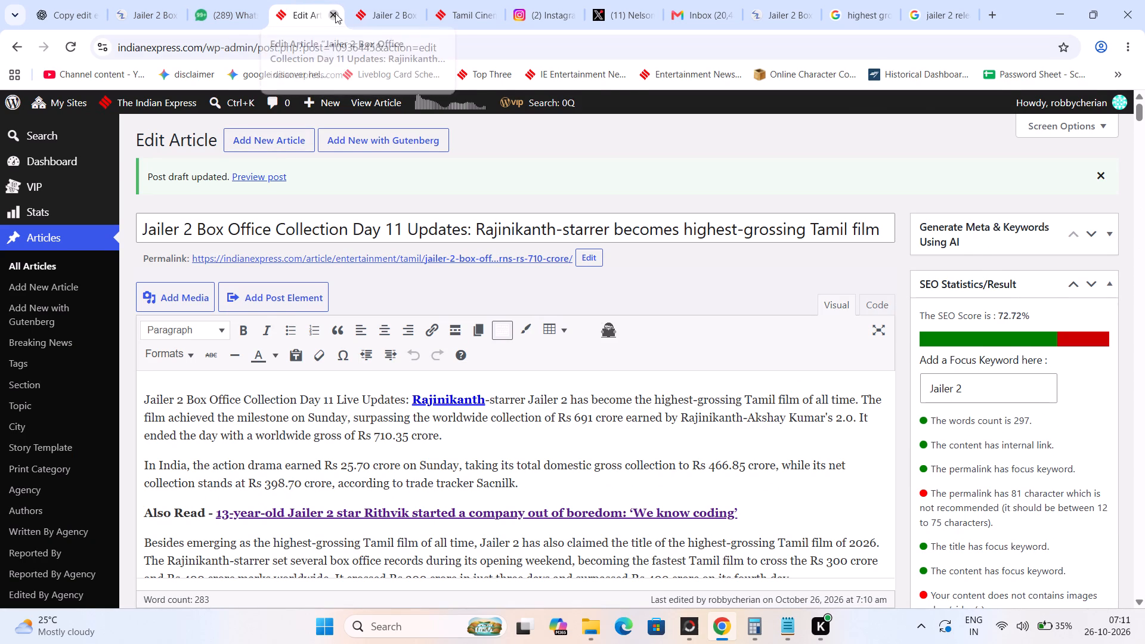